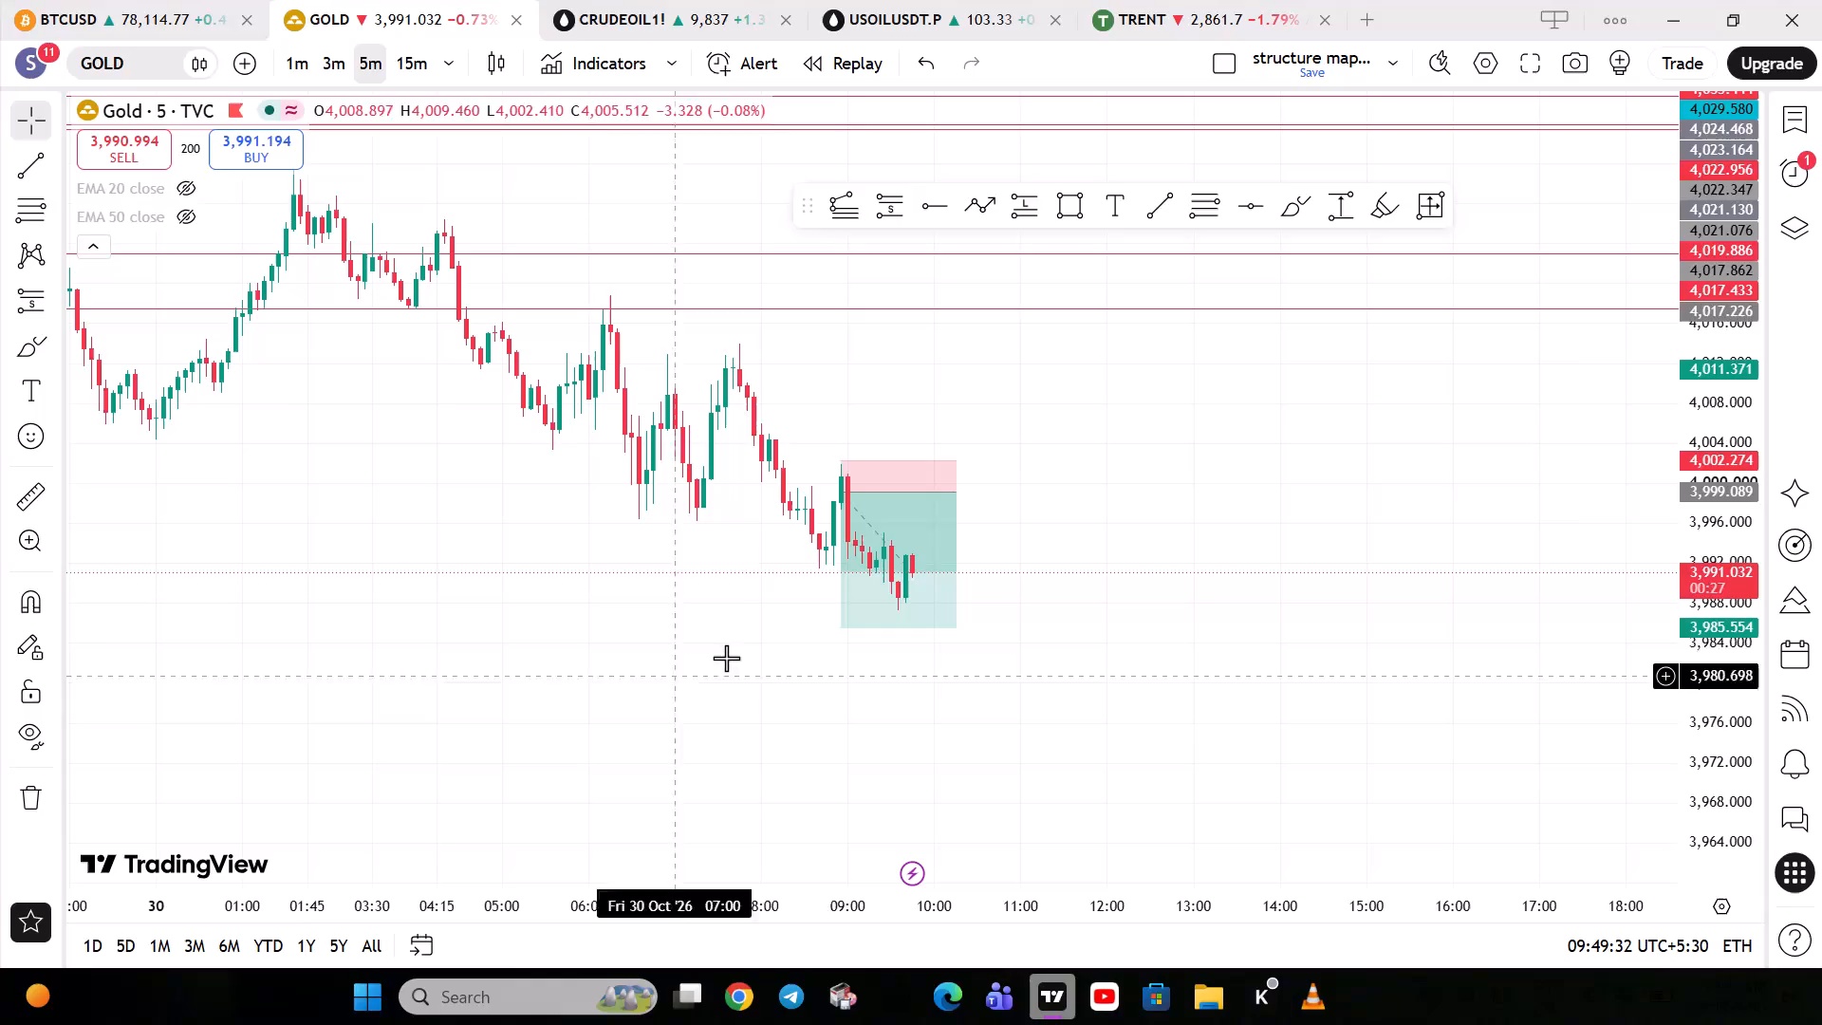
Switch the Gold chart to the 1-minute interval.
key(1)
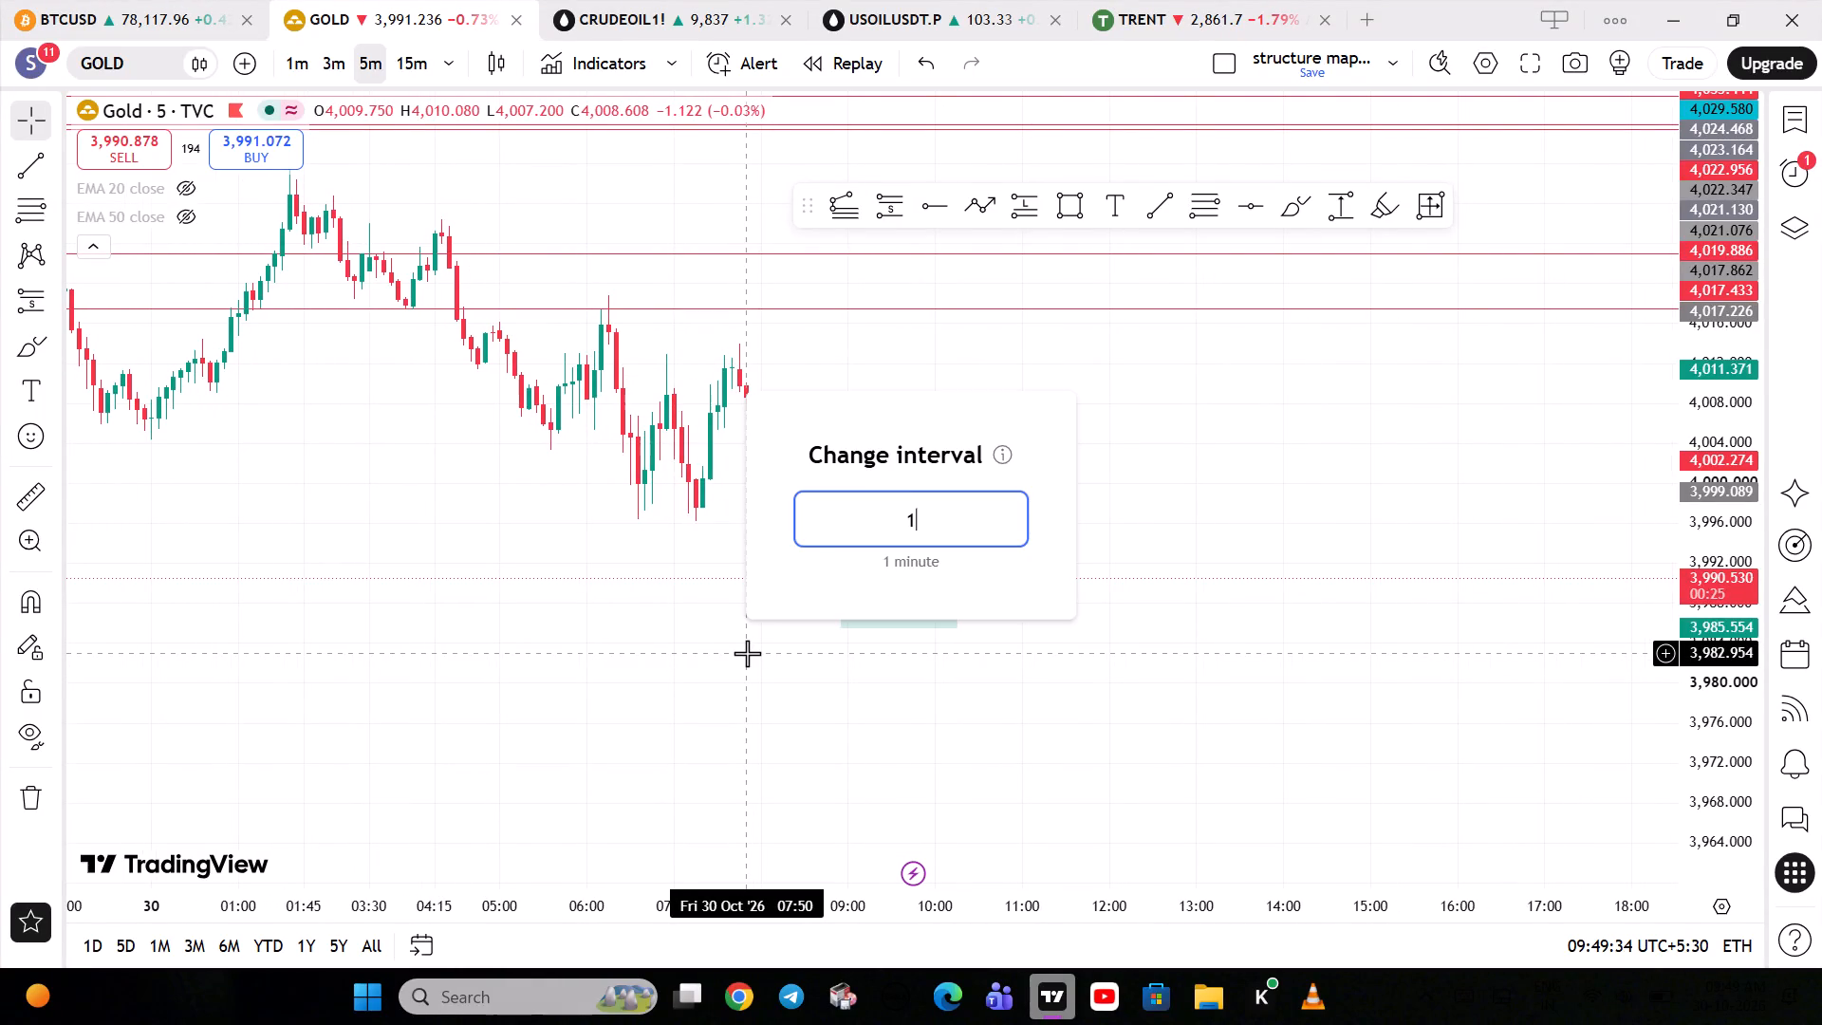
key(Return)
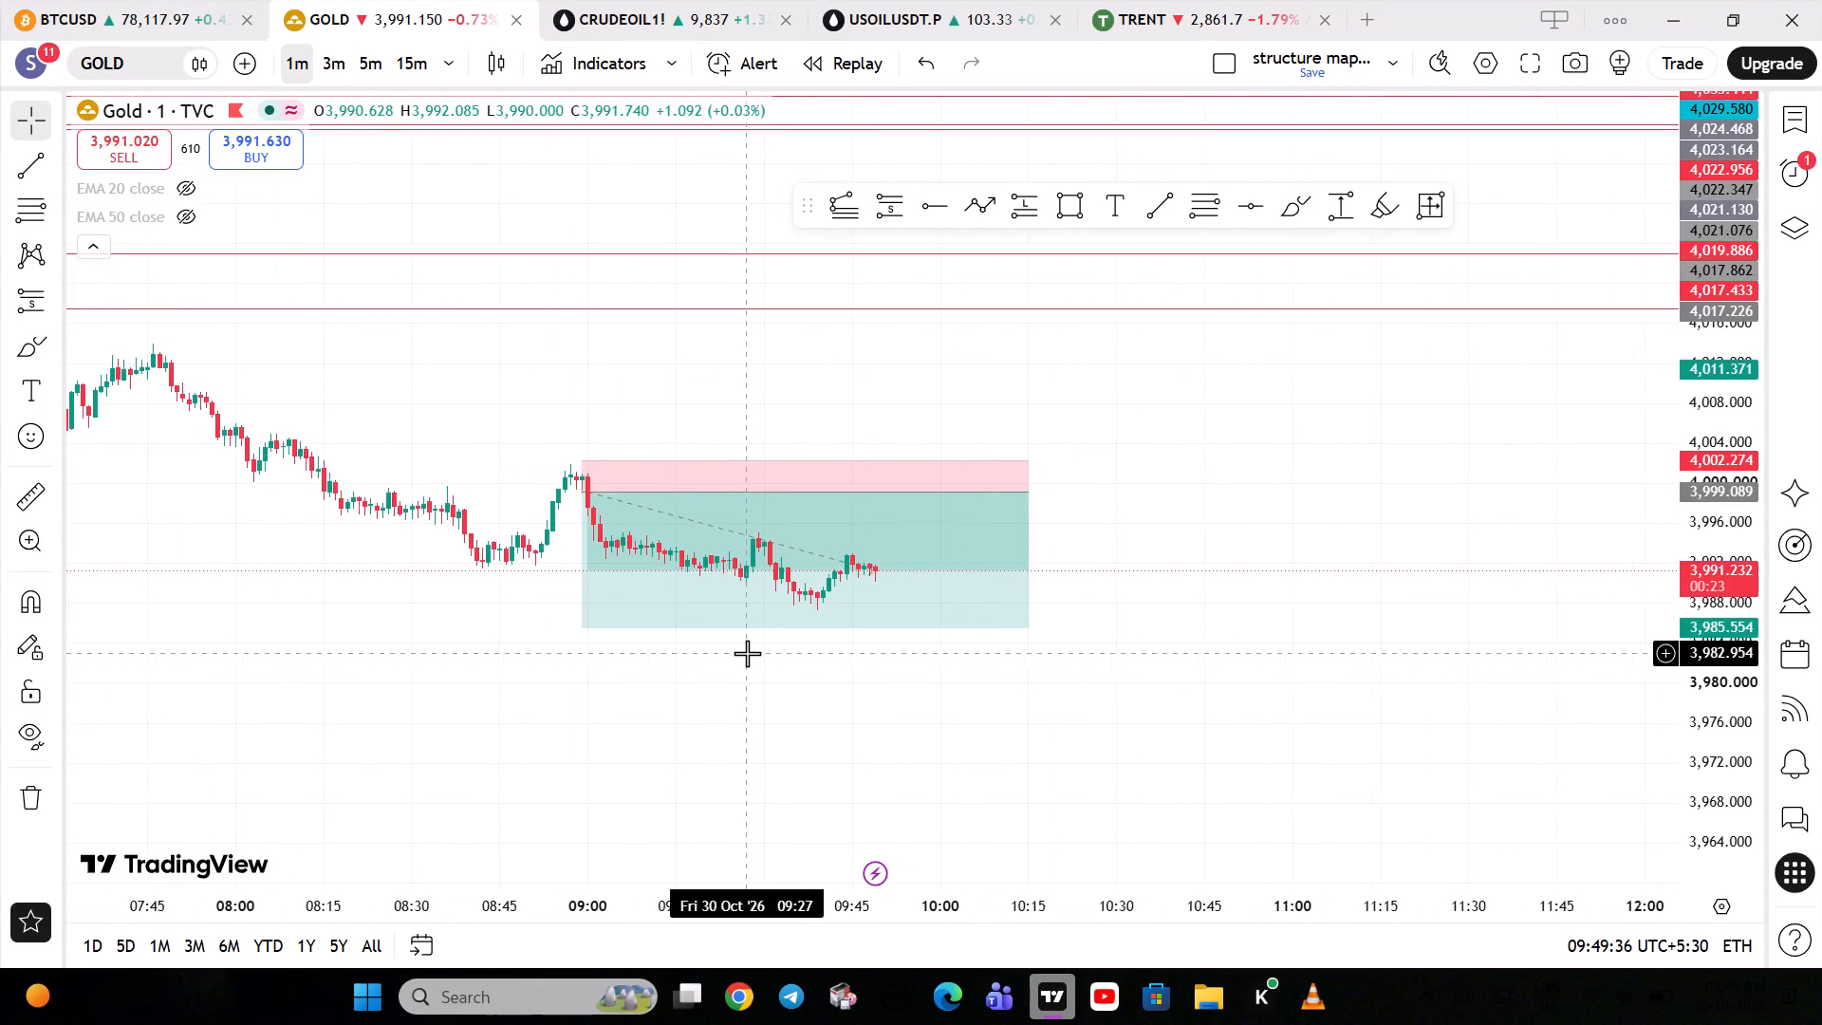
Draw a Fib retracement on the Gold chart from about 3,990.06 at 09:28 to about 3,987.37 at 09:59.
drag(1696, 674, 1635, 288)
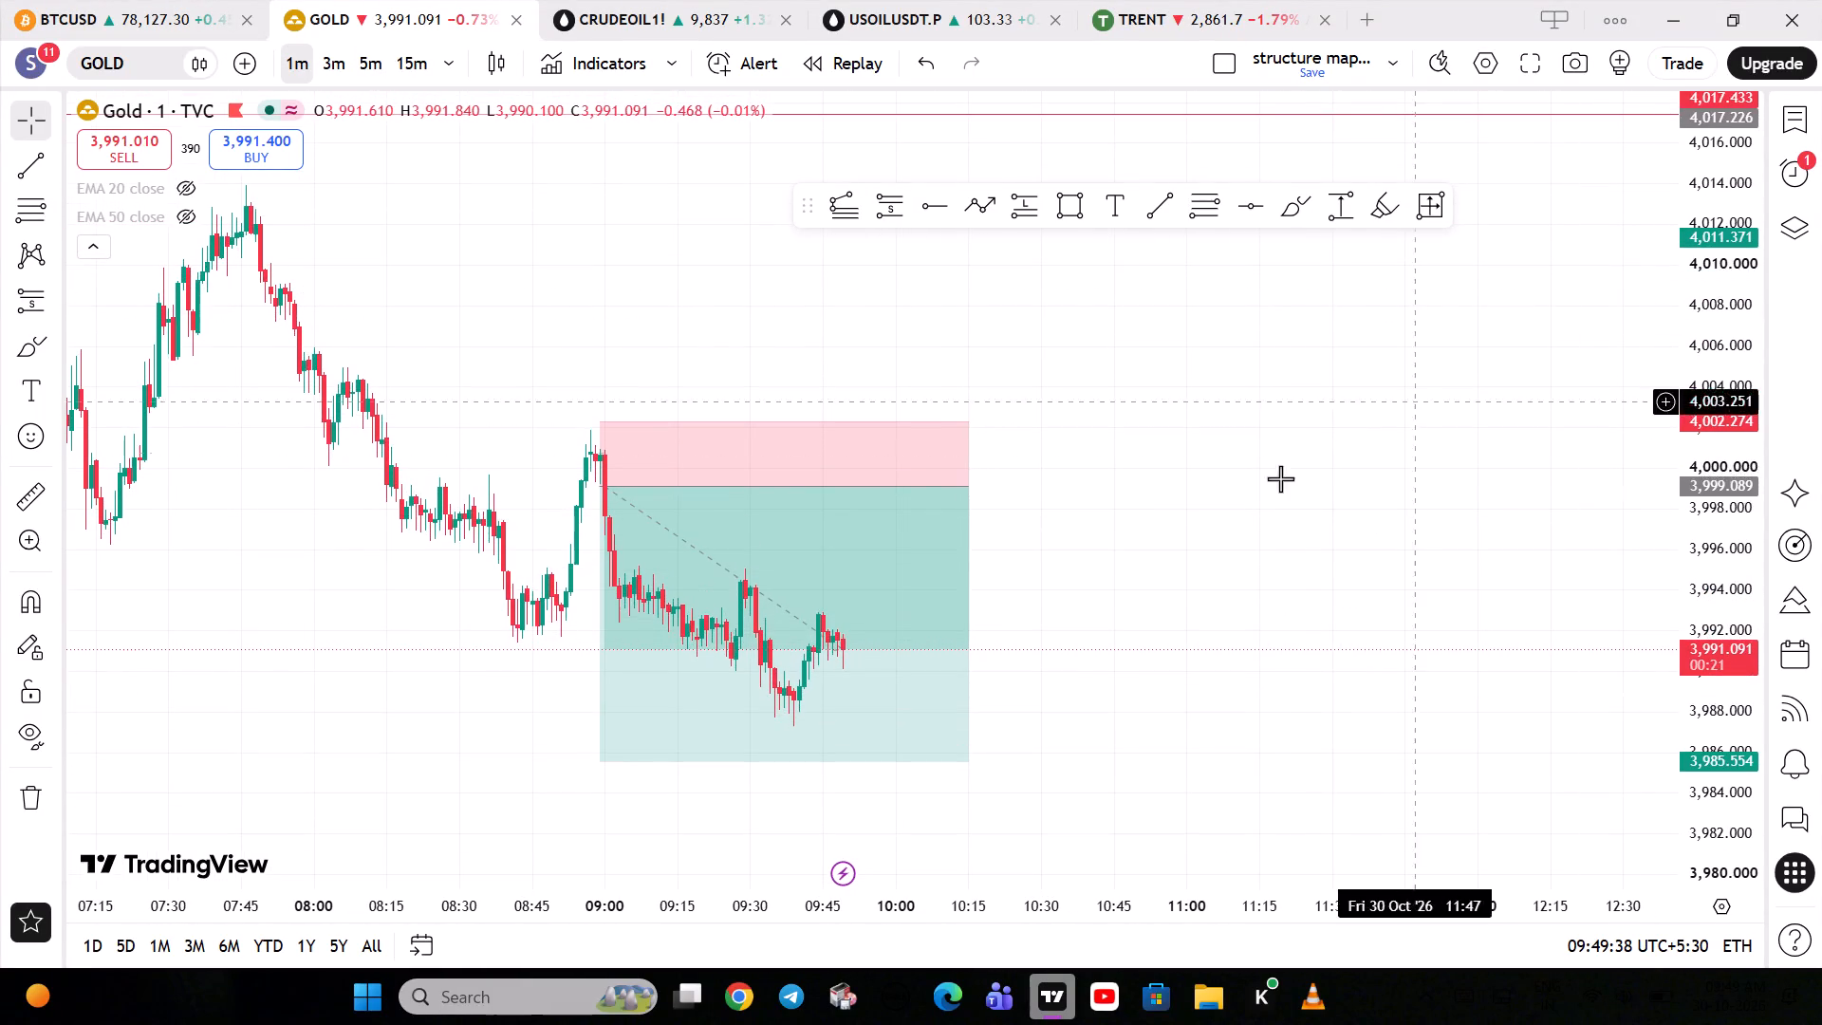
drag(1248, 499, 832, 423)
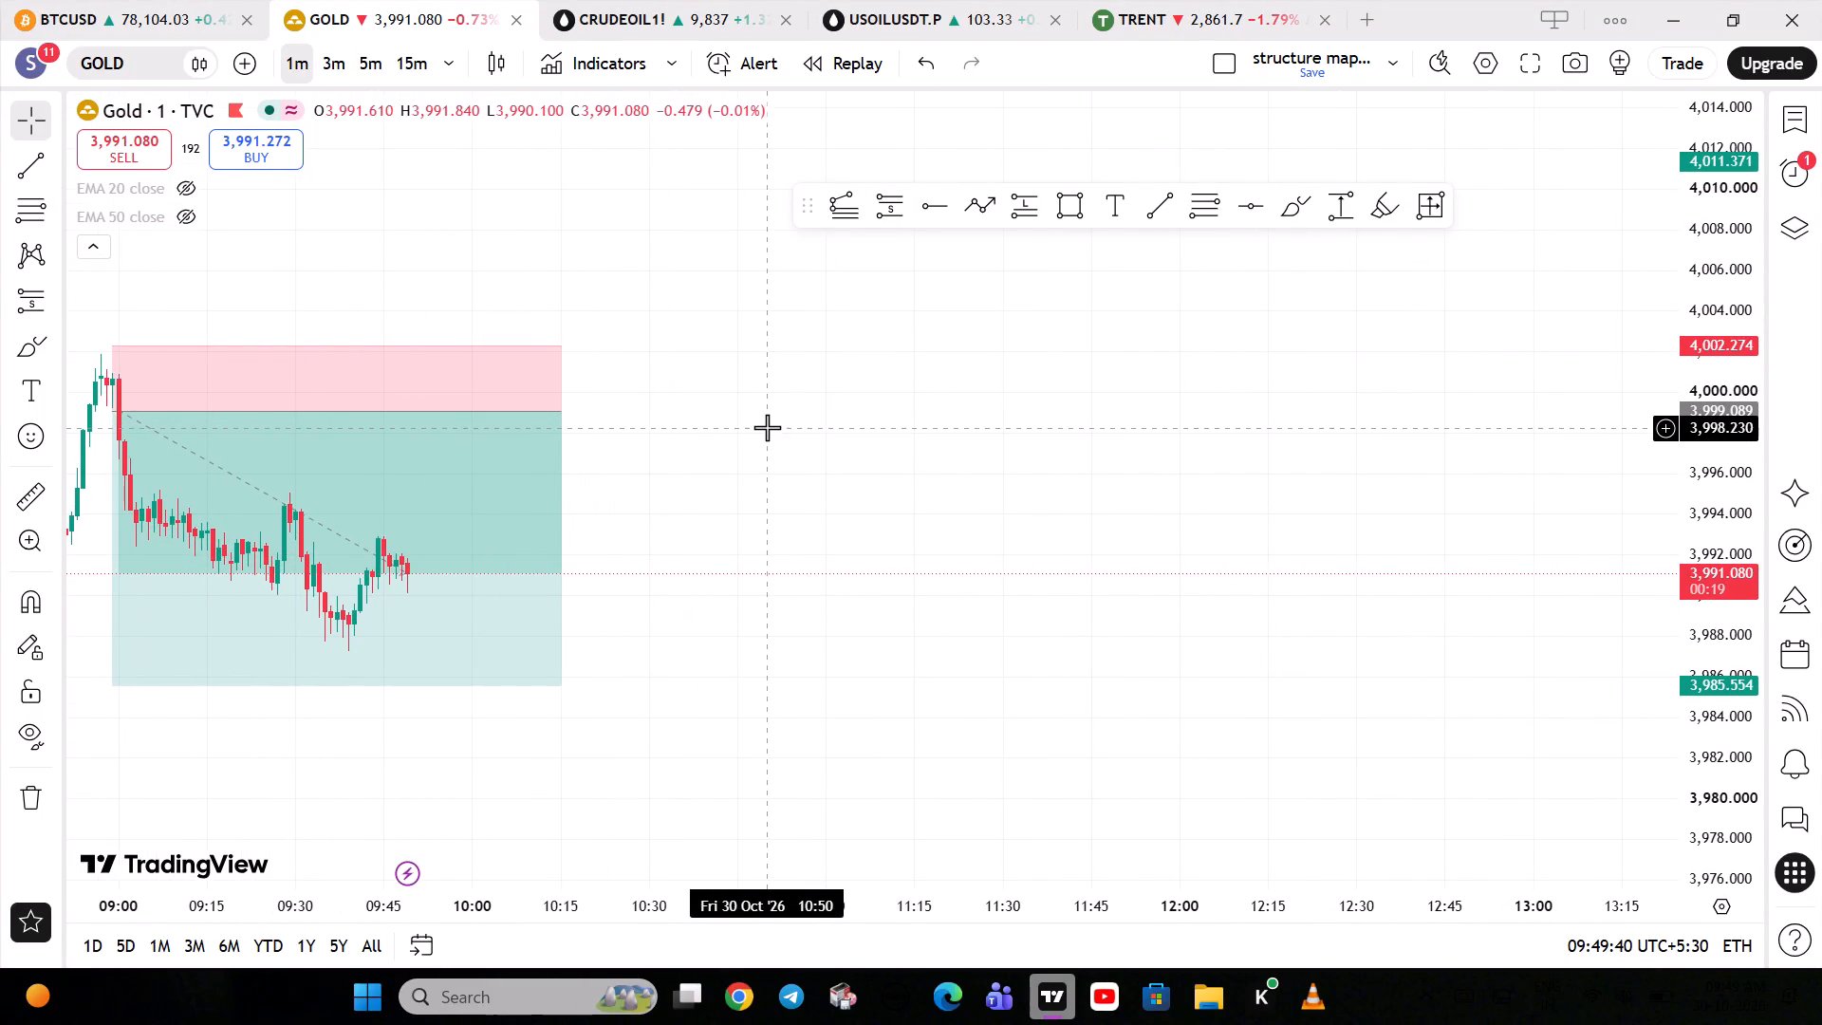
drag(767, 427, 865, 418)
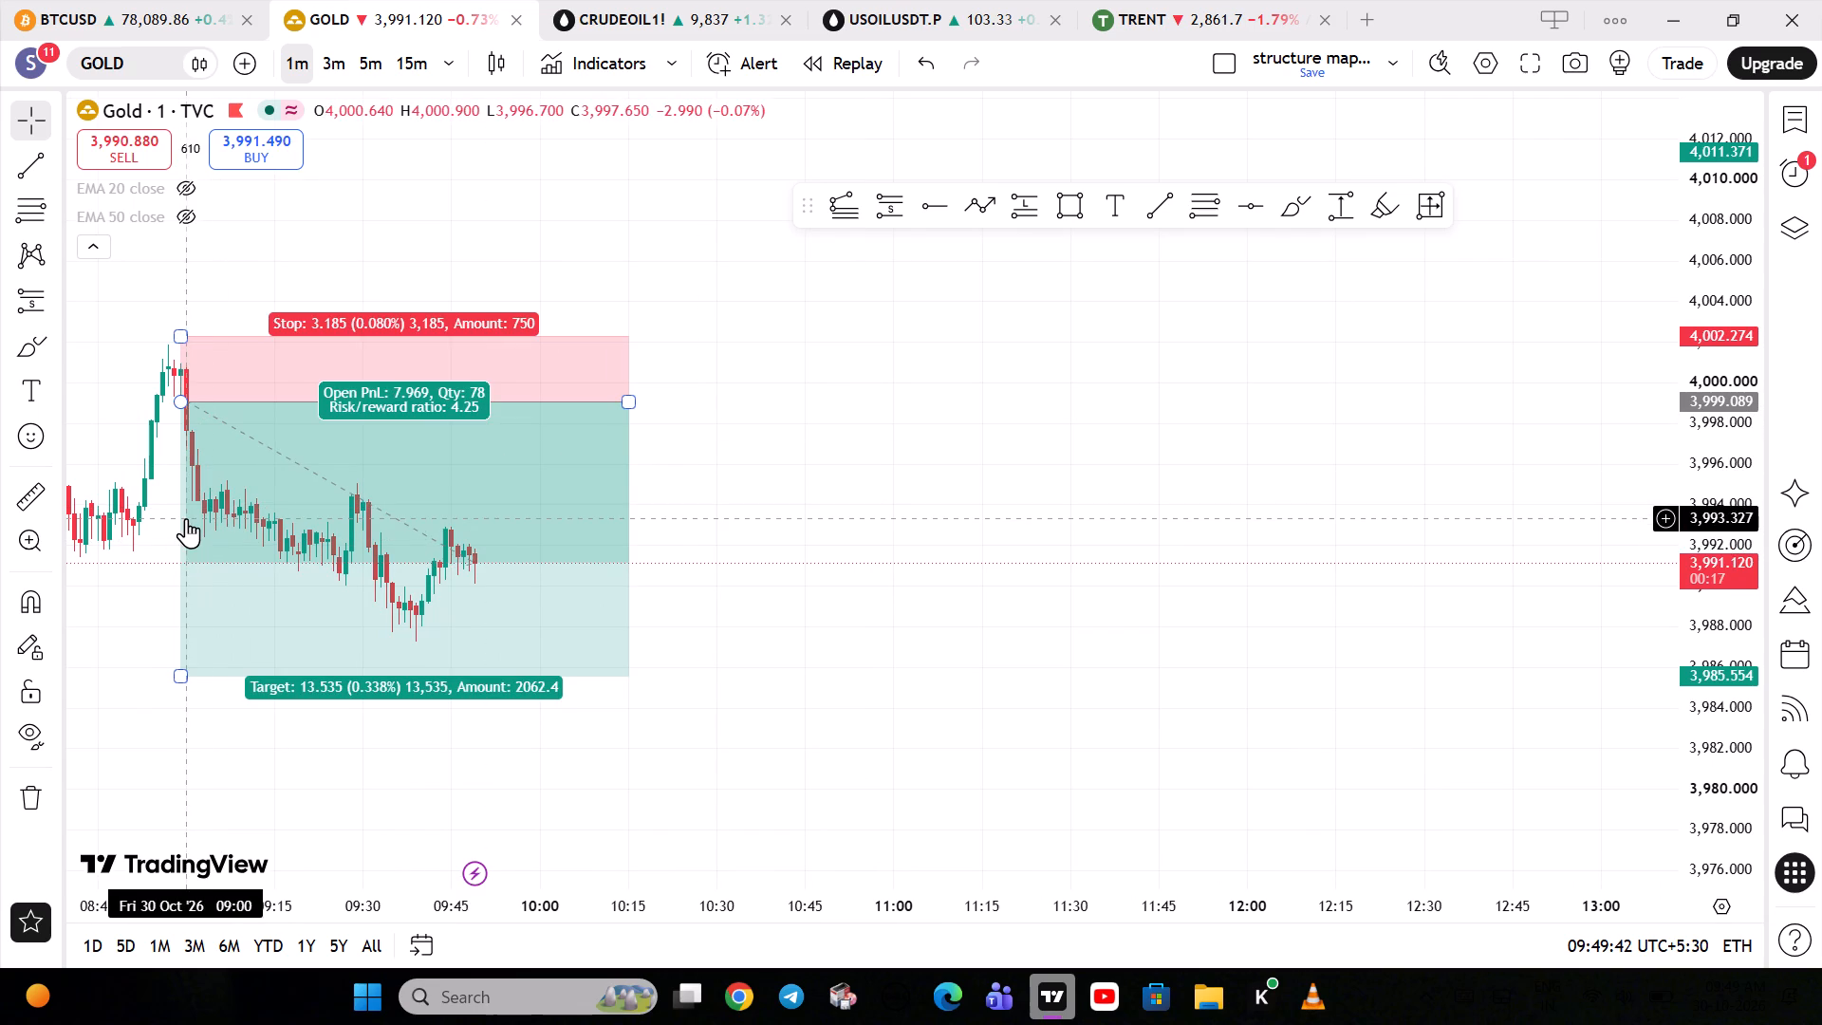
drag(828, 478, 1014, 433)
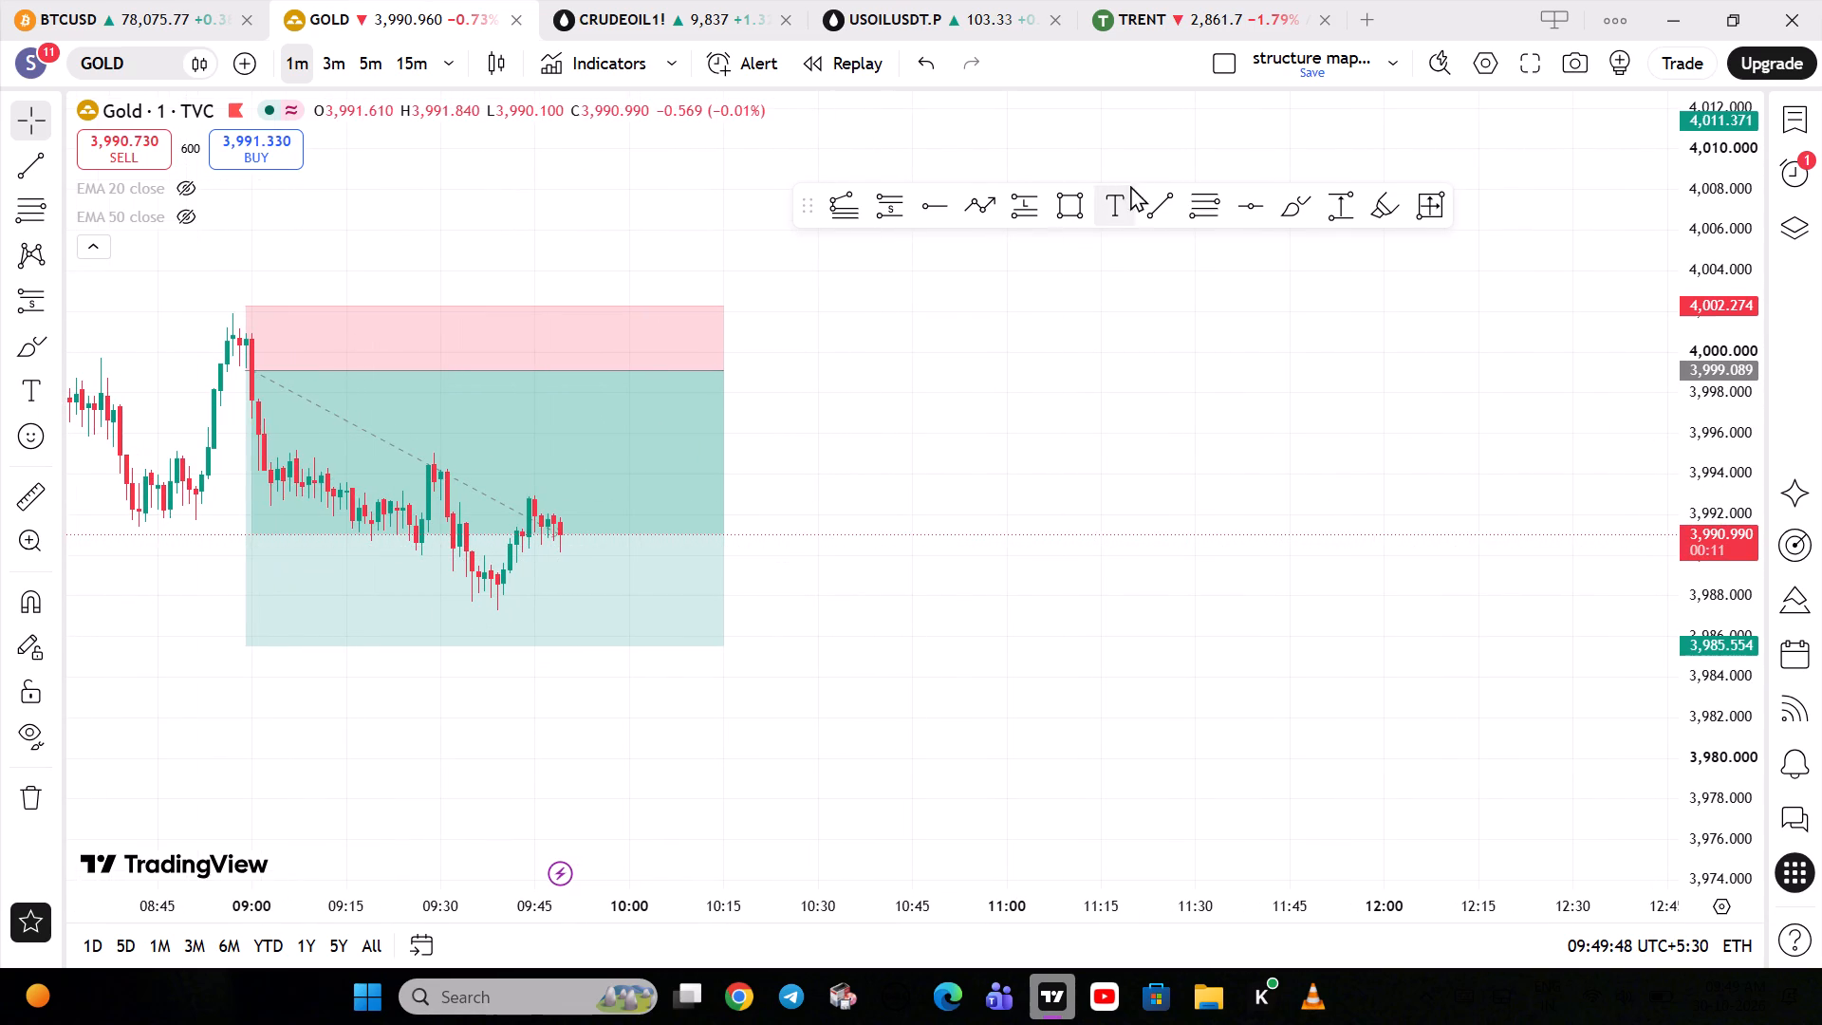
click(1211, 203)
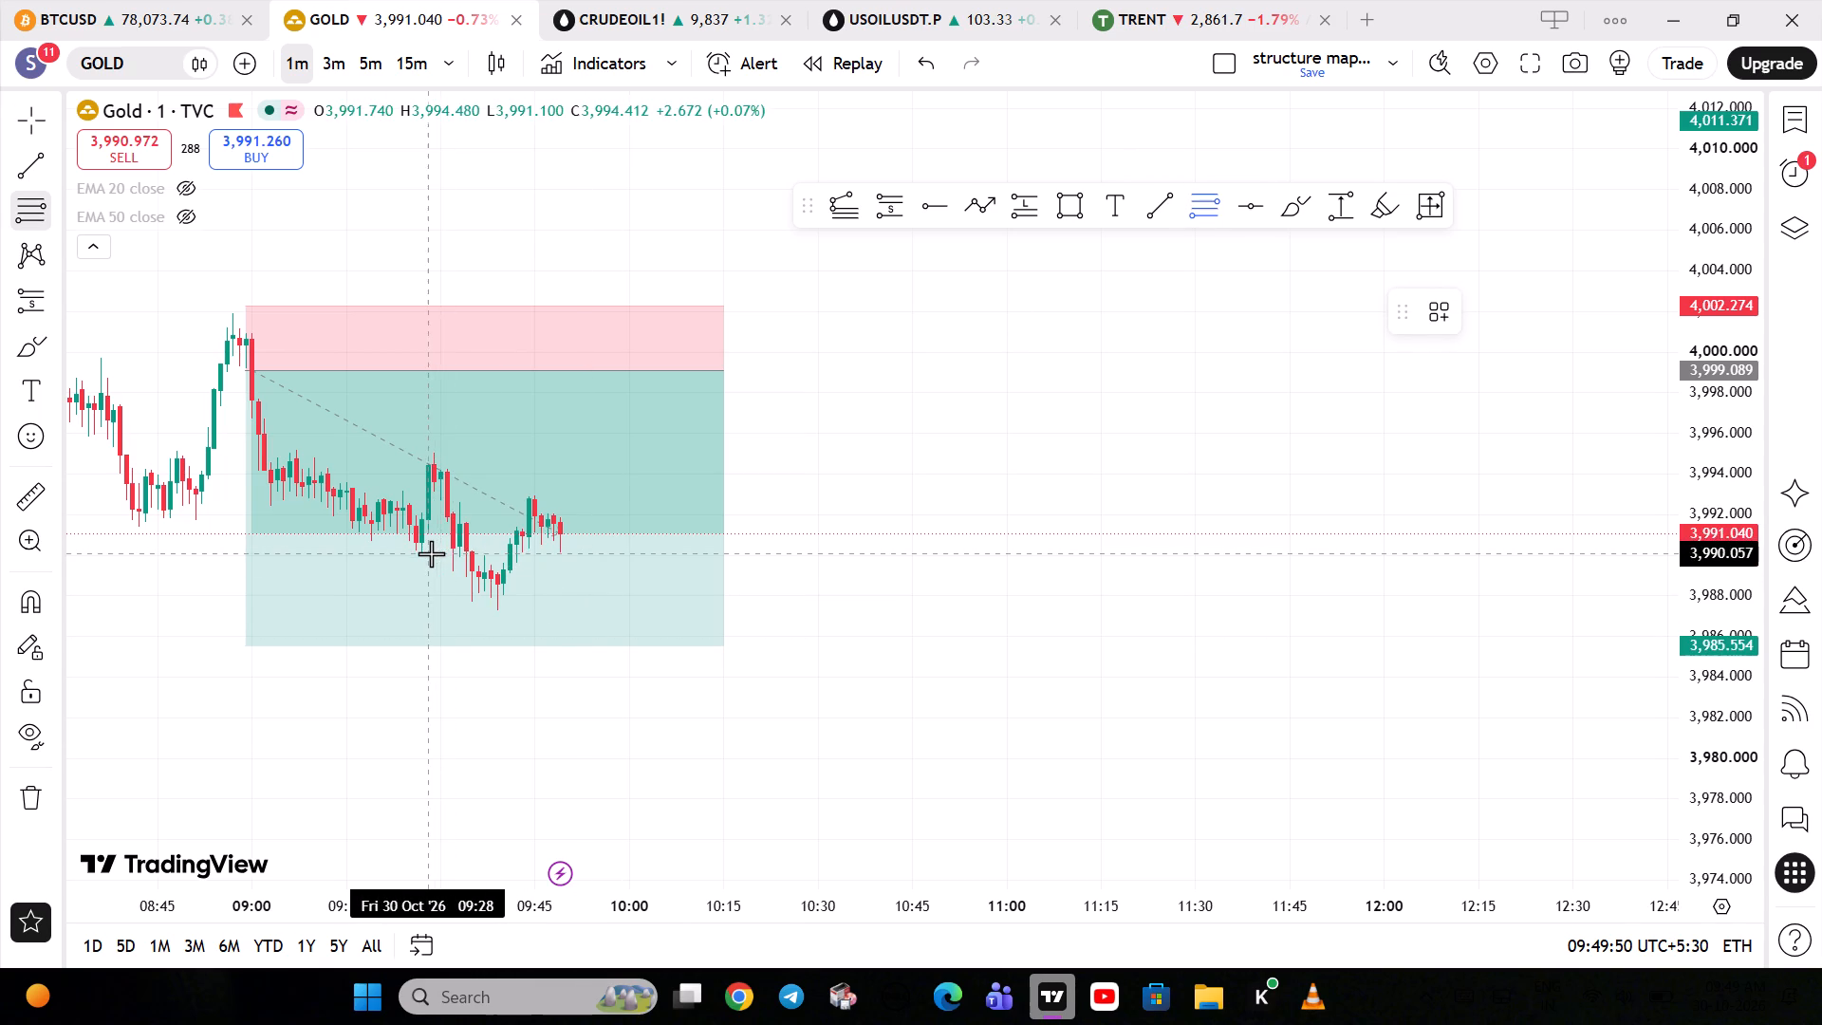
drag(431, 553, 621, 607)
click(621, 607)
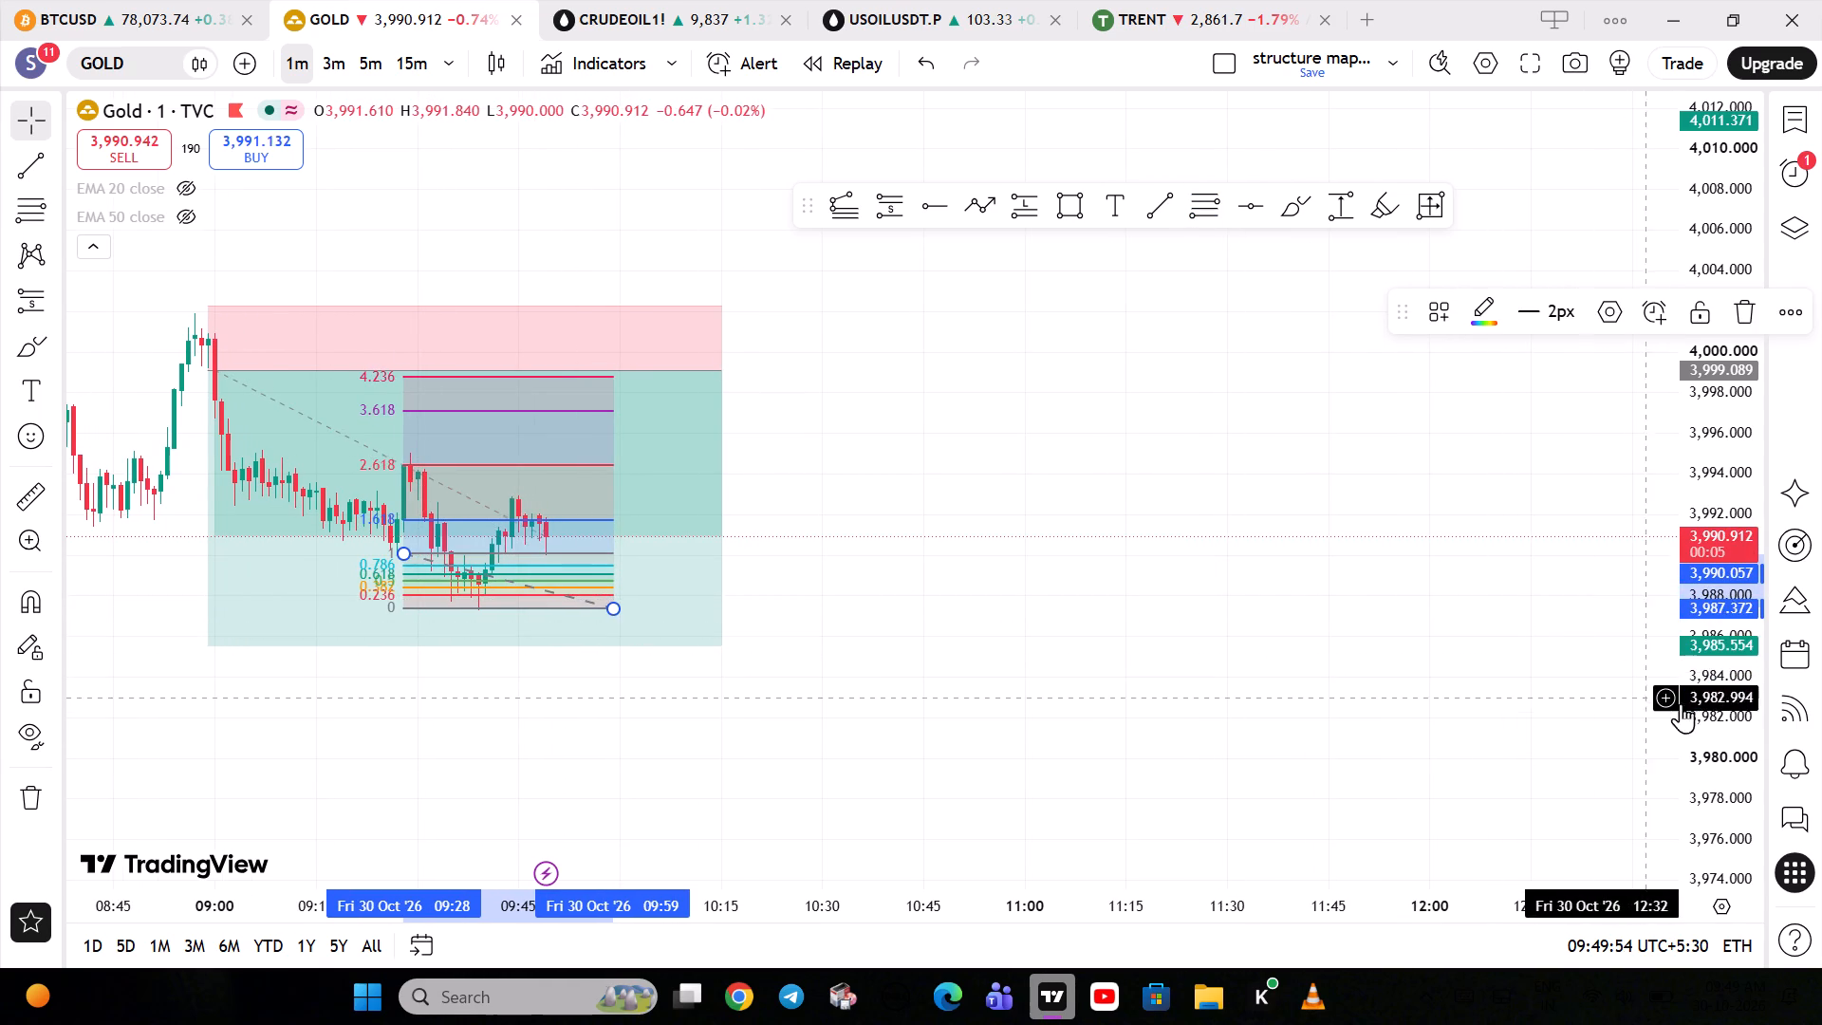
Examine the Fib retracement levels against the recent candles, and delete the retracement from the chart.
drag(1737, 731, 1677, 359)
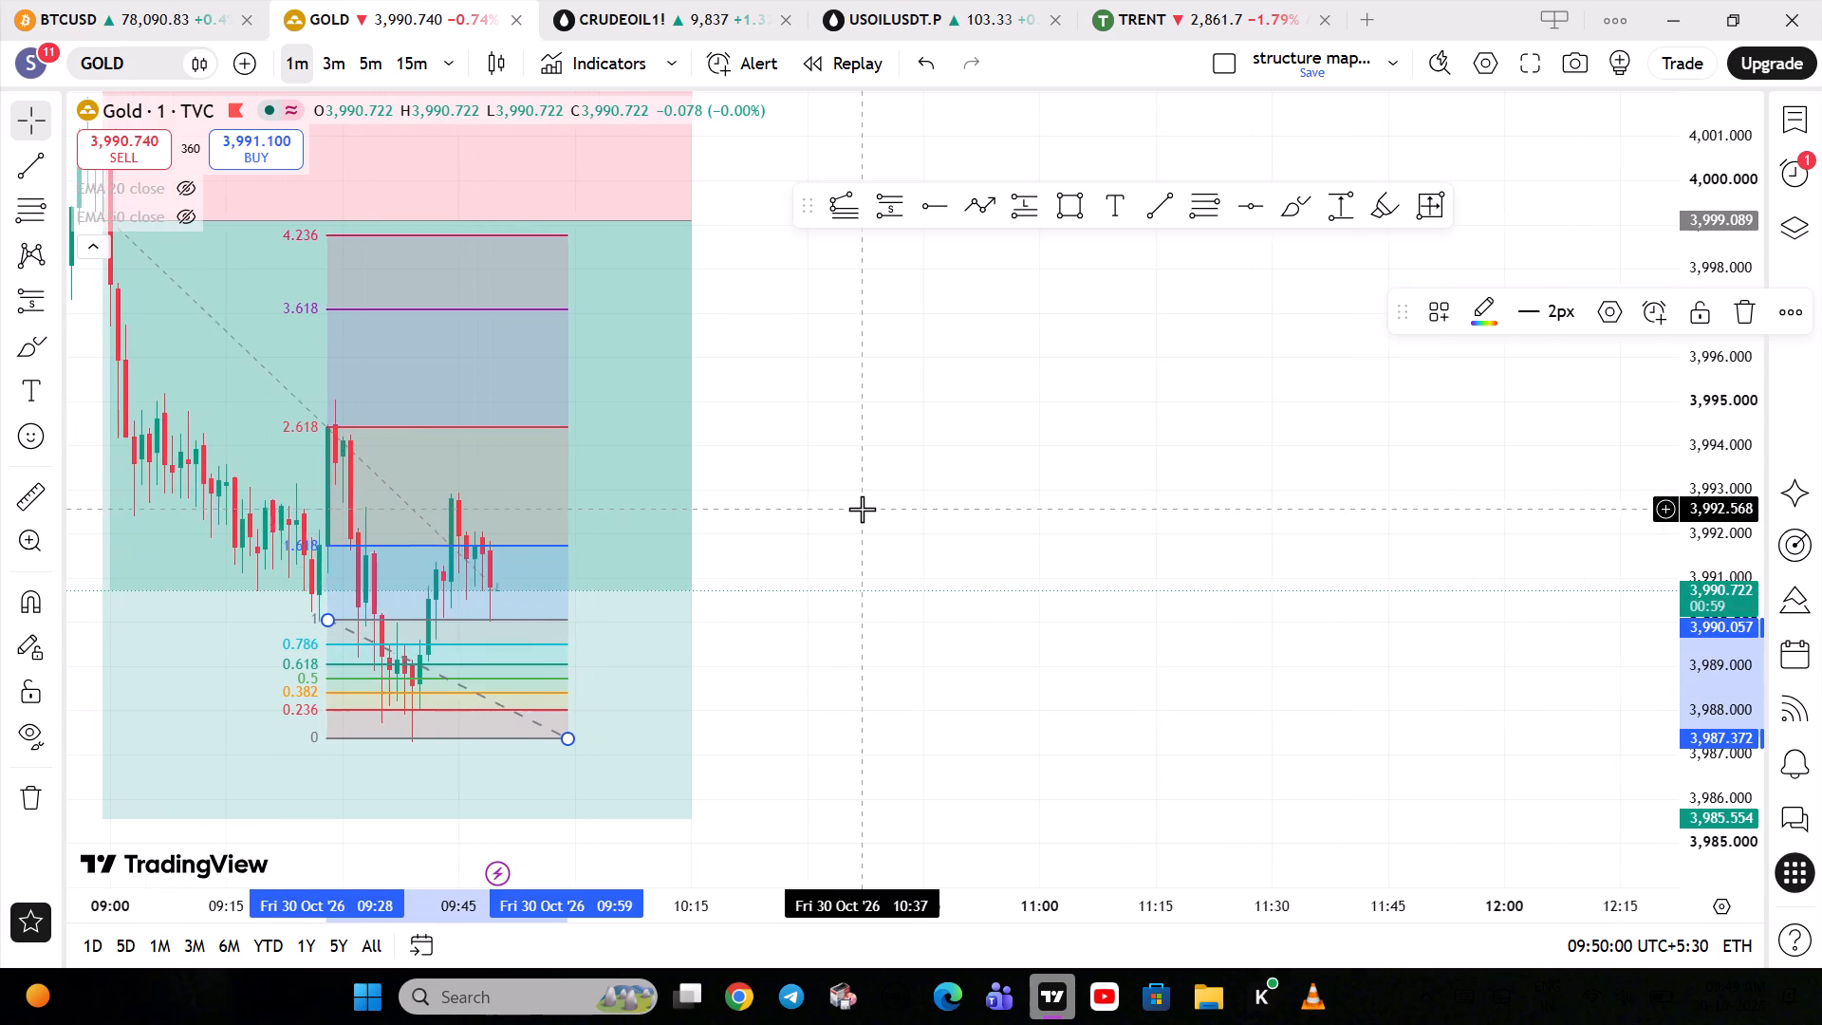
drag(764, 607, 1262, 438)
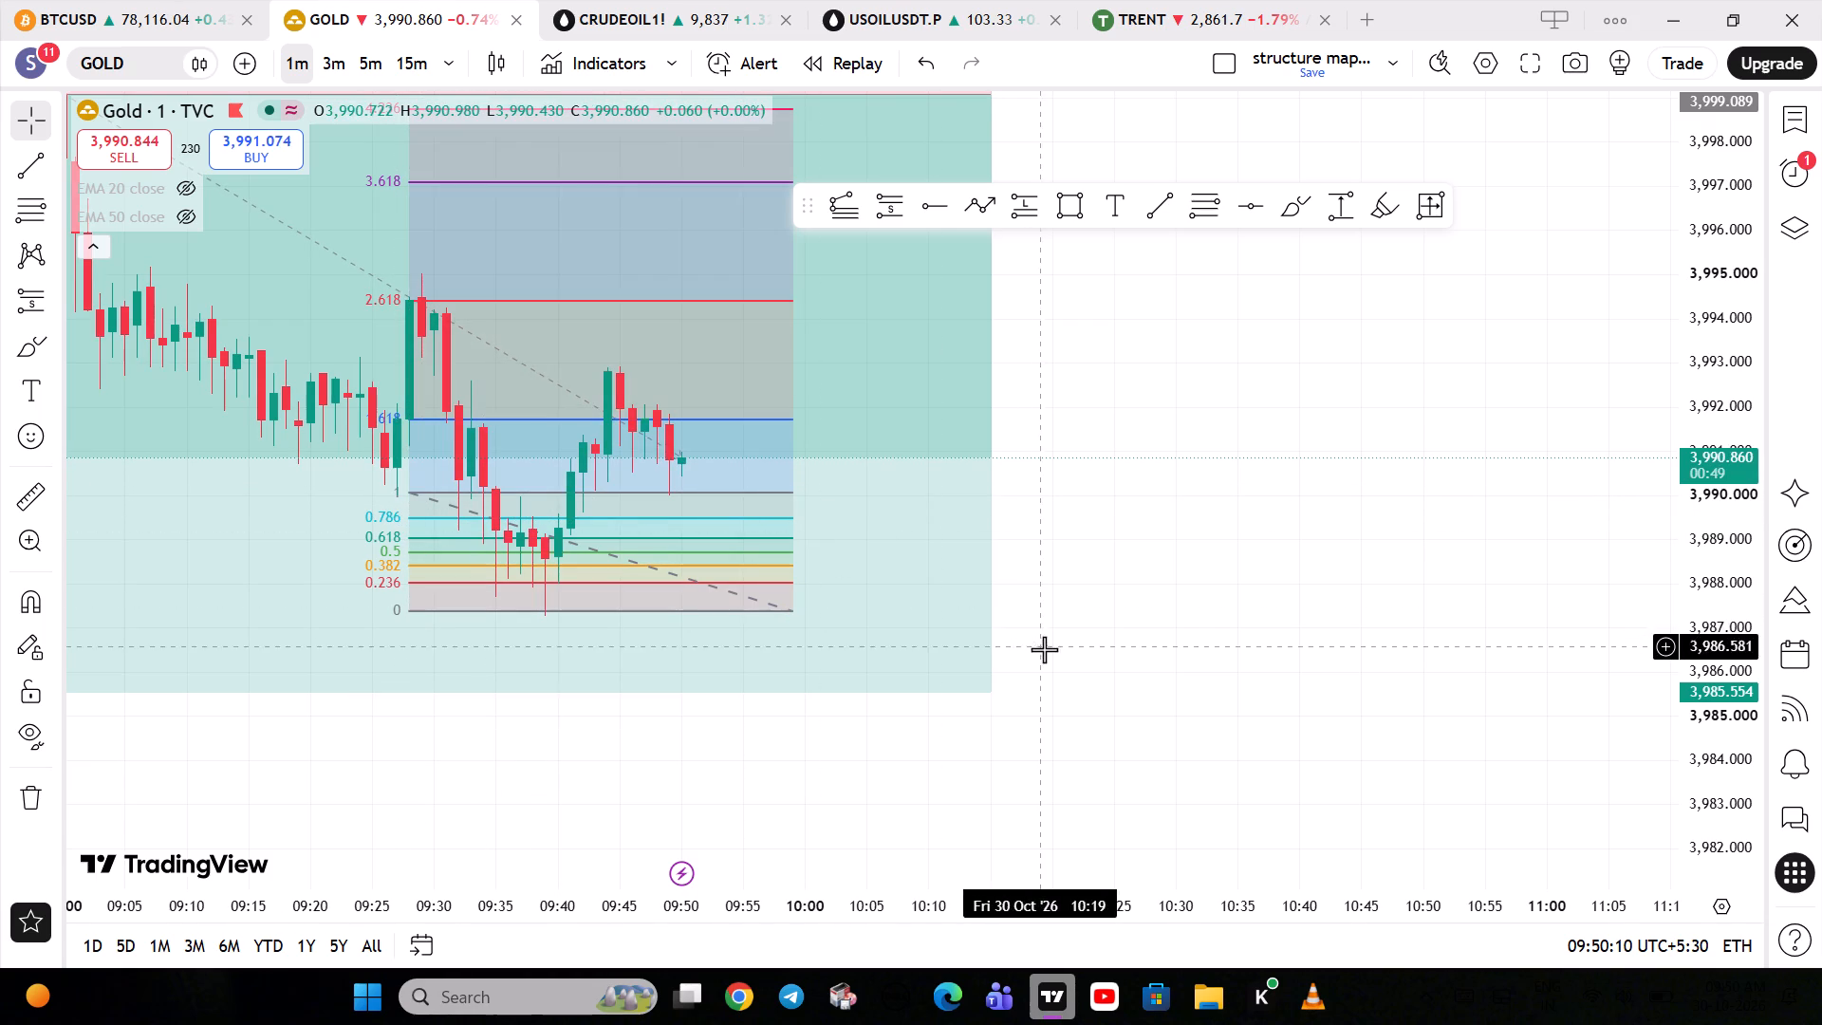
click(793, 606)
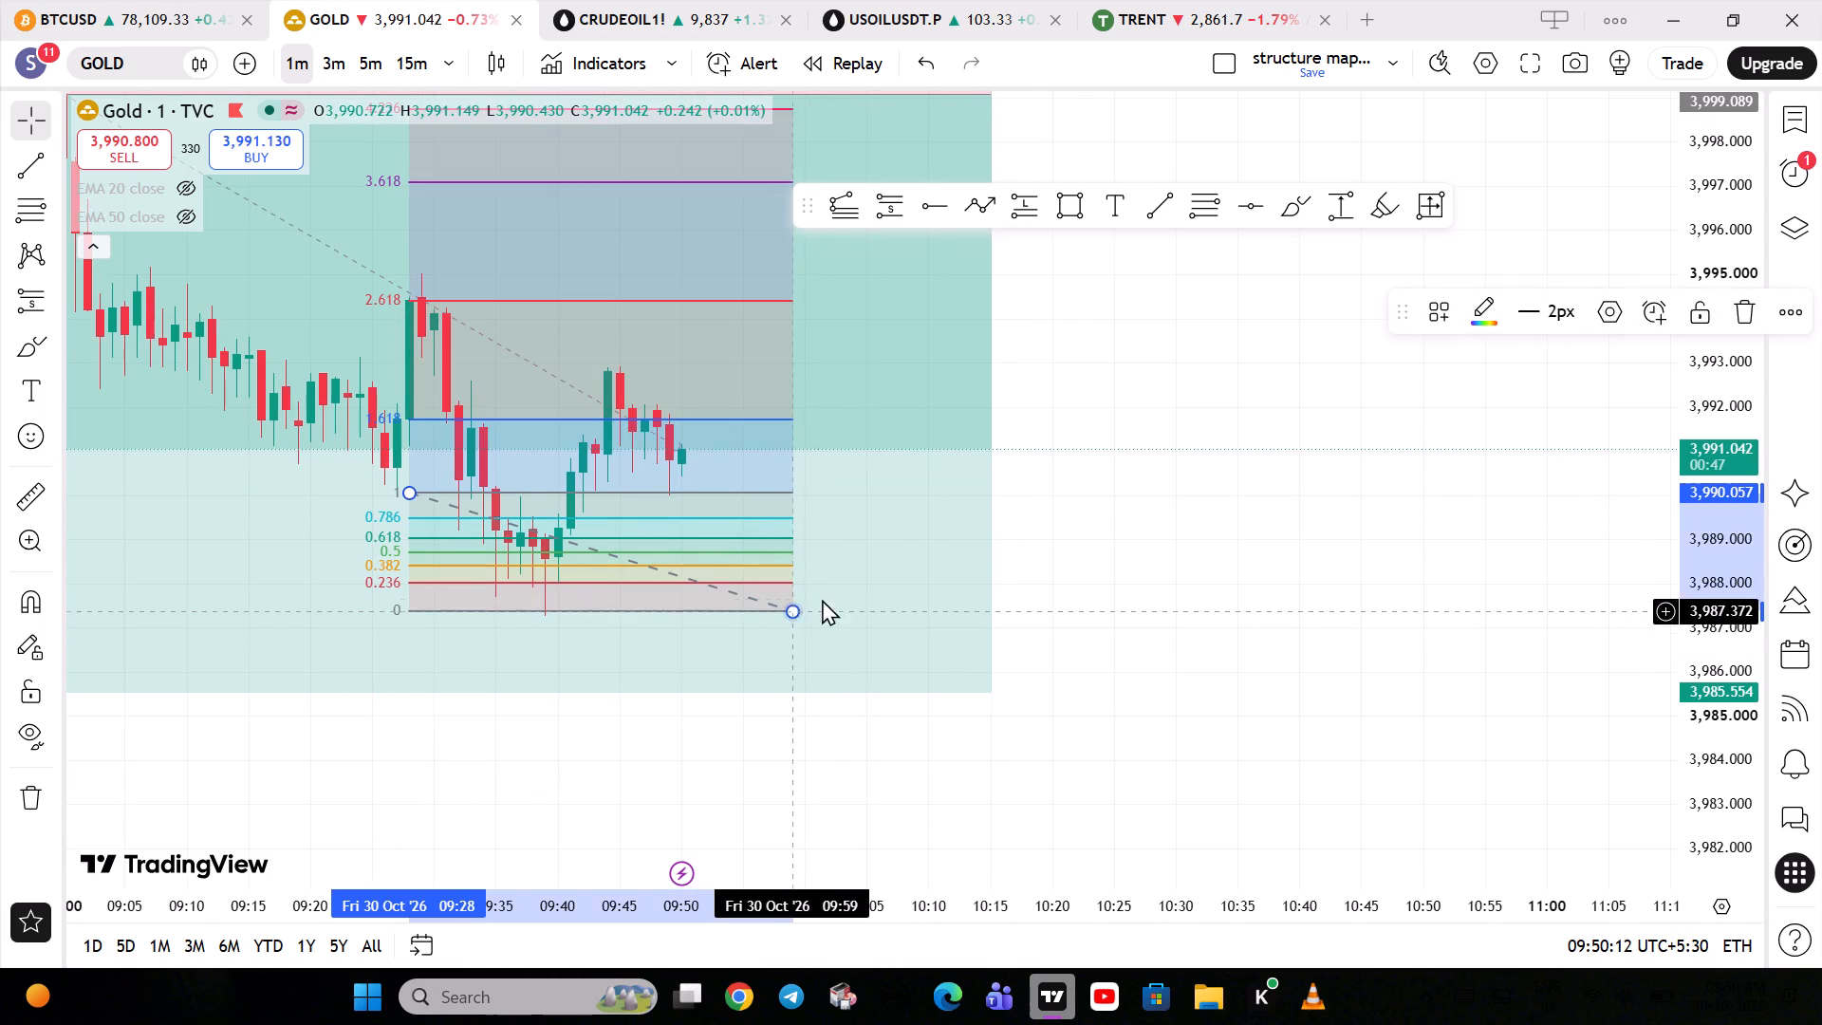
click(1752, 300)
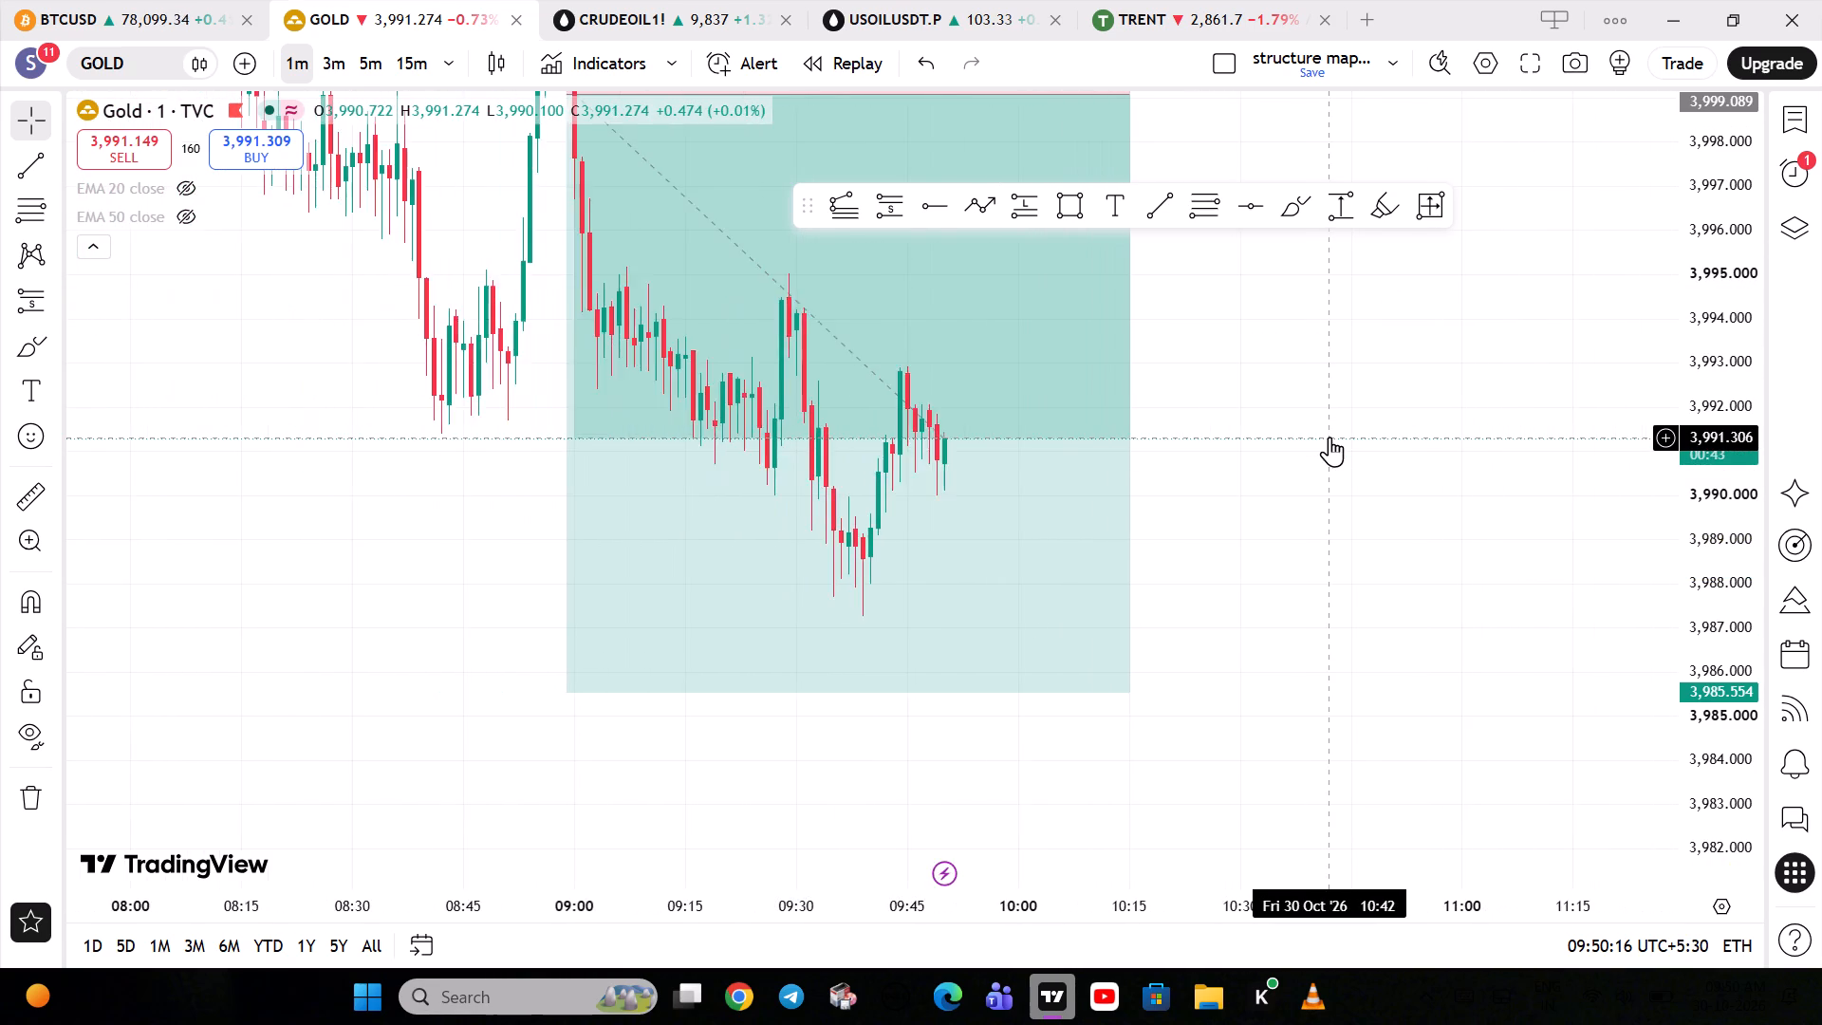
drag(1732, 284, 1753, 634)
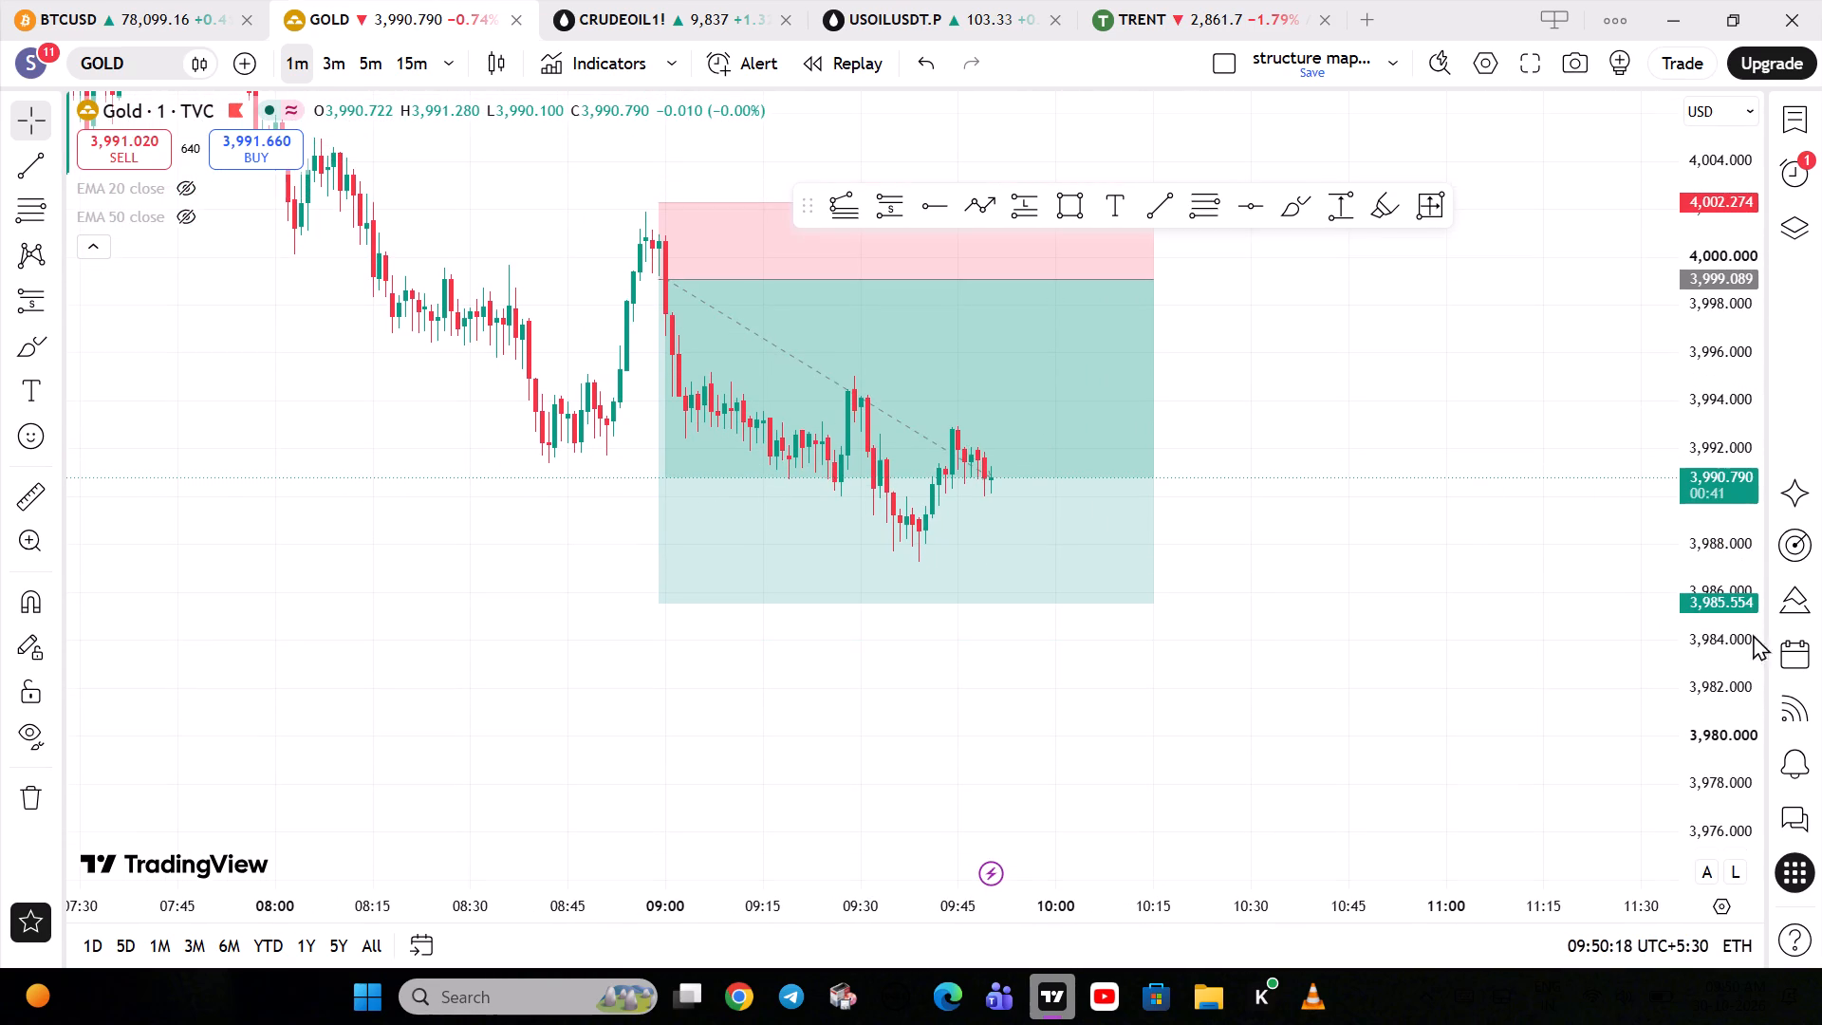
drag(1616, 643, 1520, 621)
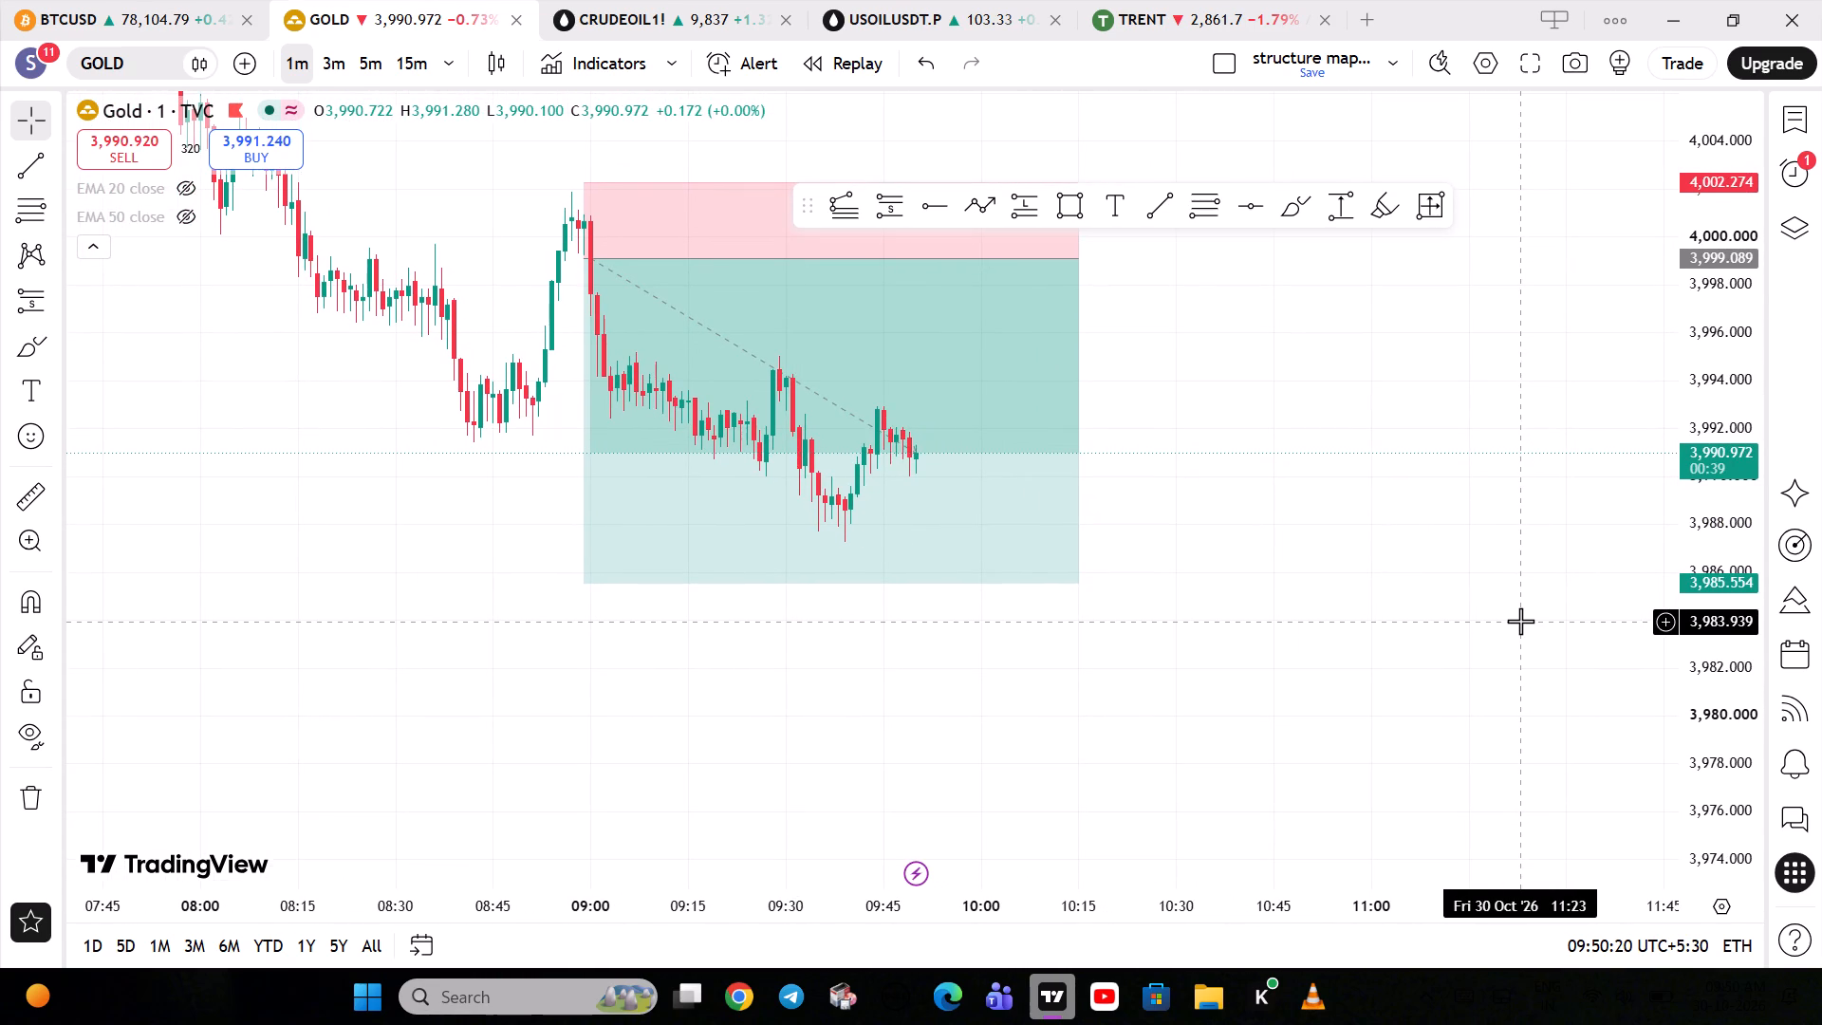
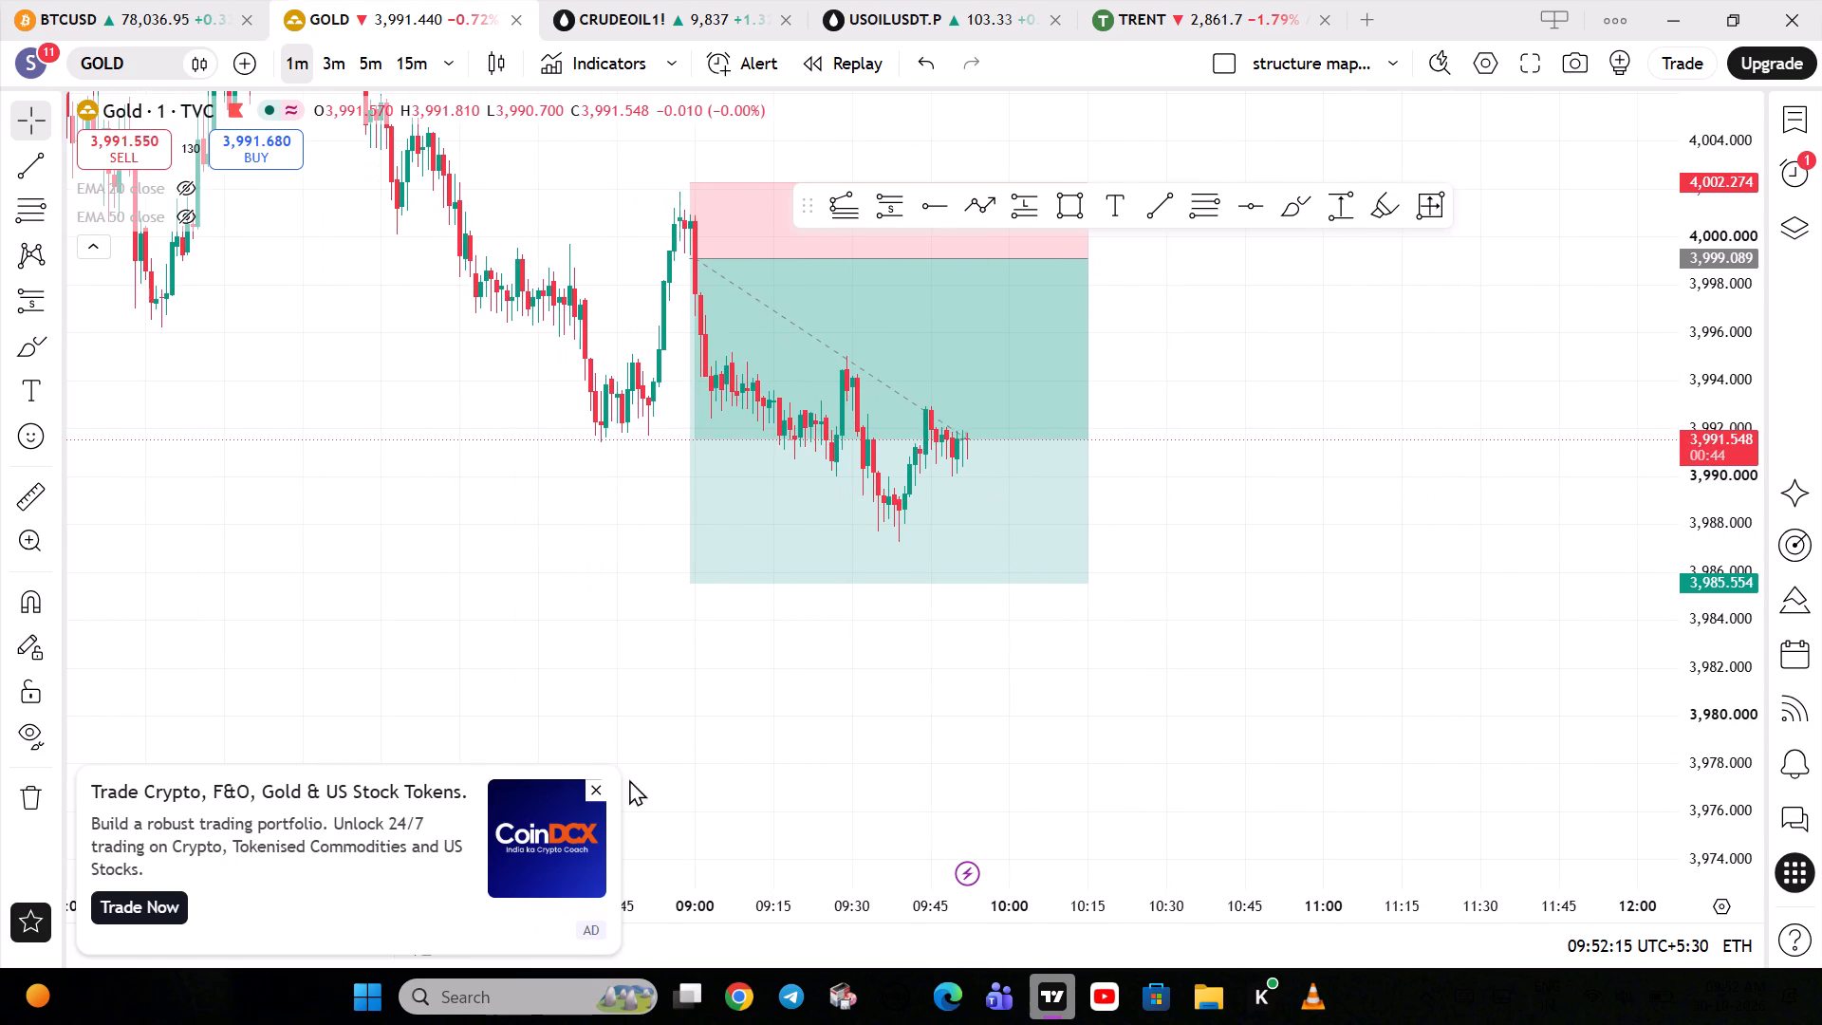
Dismiss the advertisement and examine Gold's 1-minute candles around the open short position.
click(594, 792)
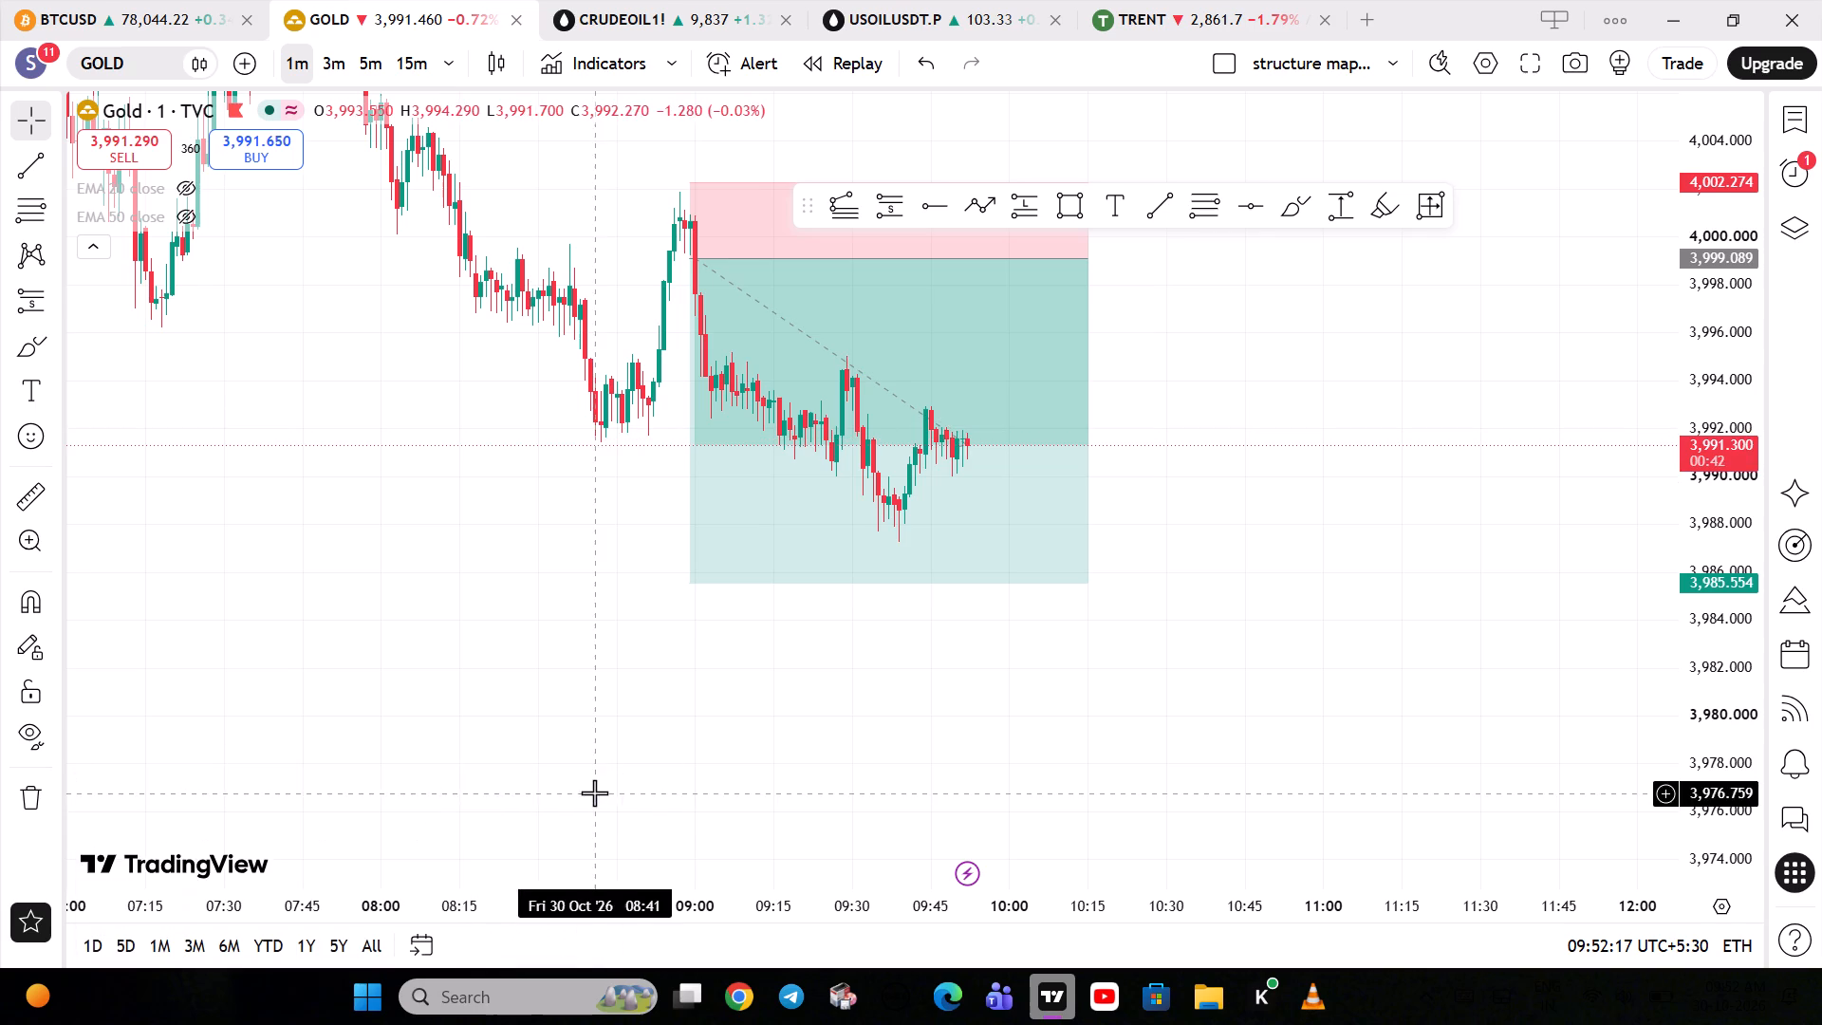
drag(742, 741, 541, 715)
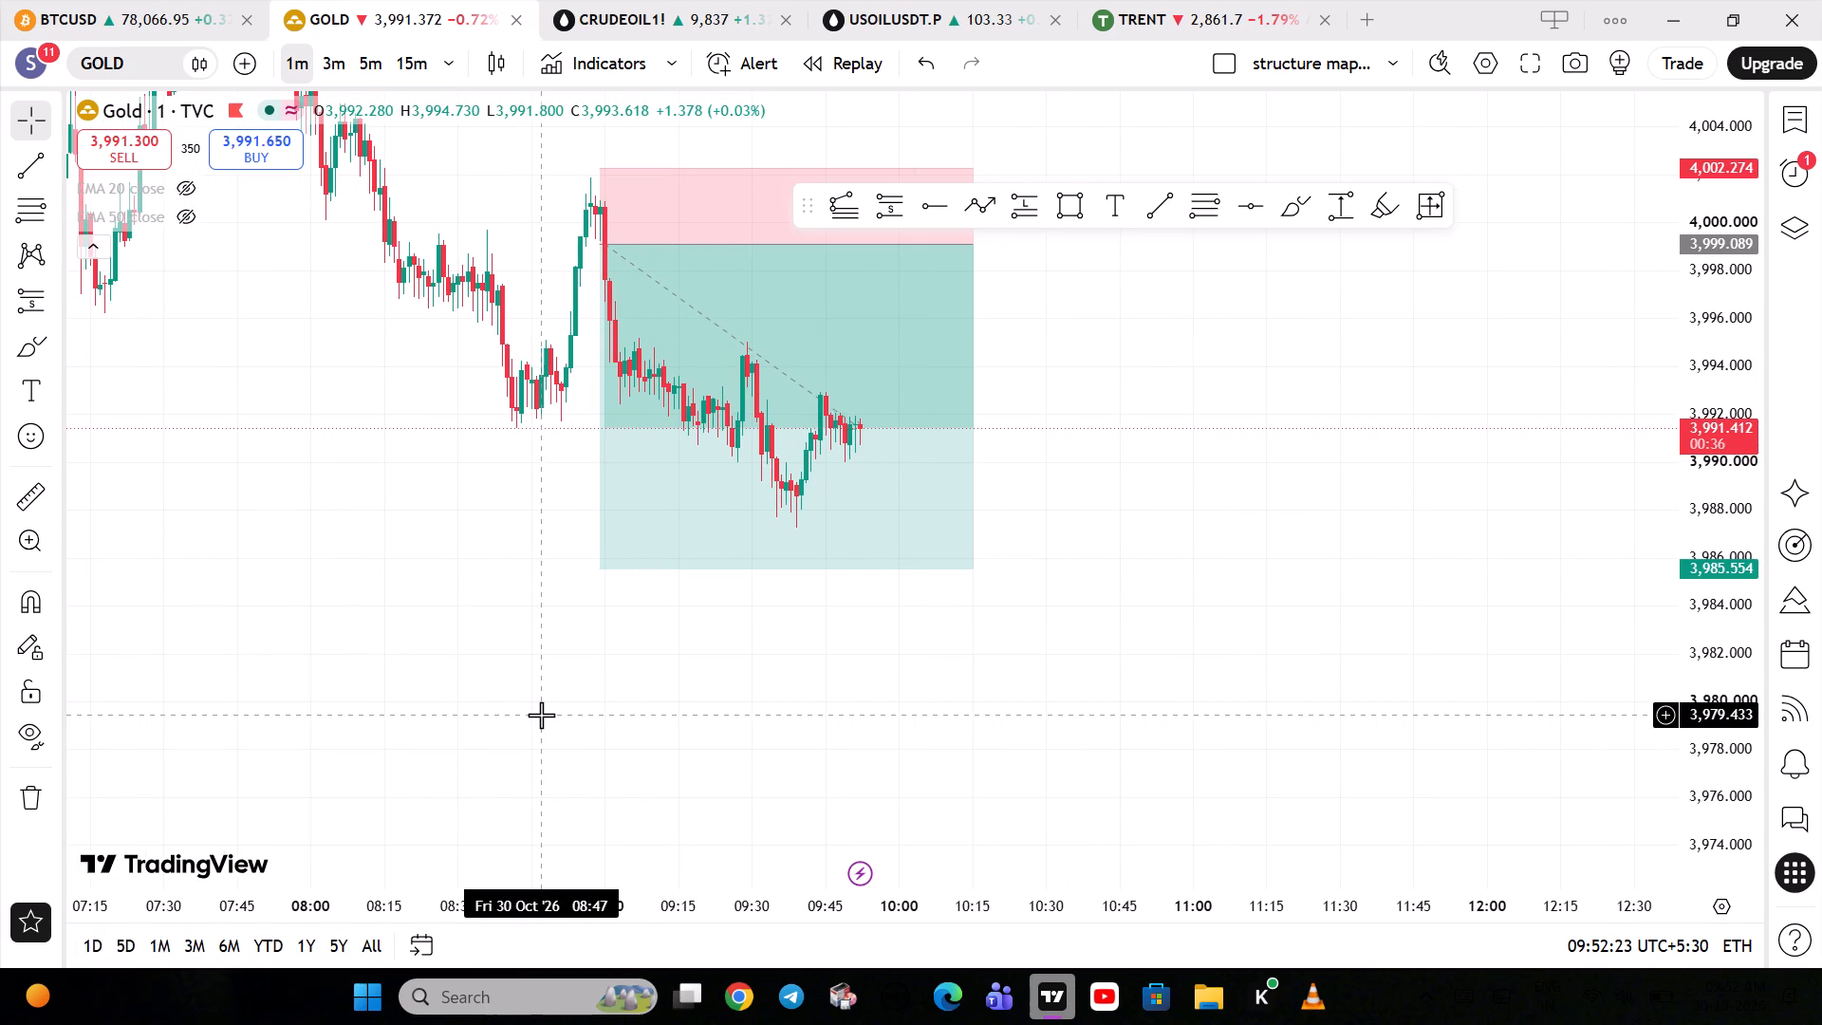
drag(1057, 506, 921, 581)
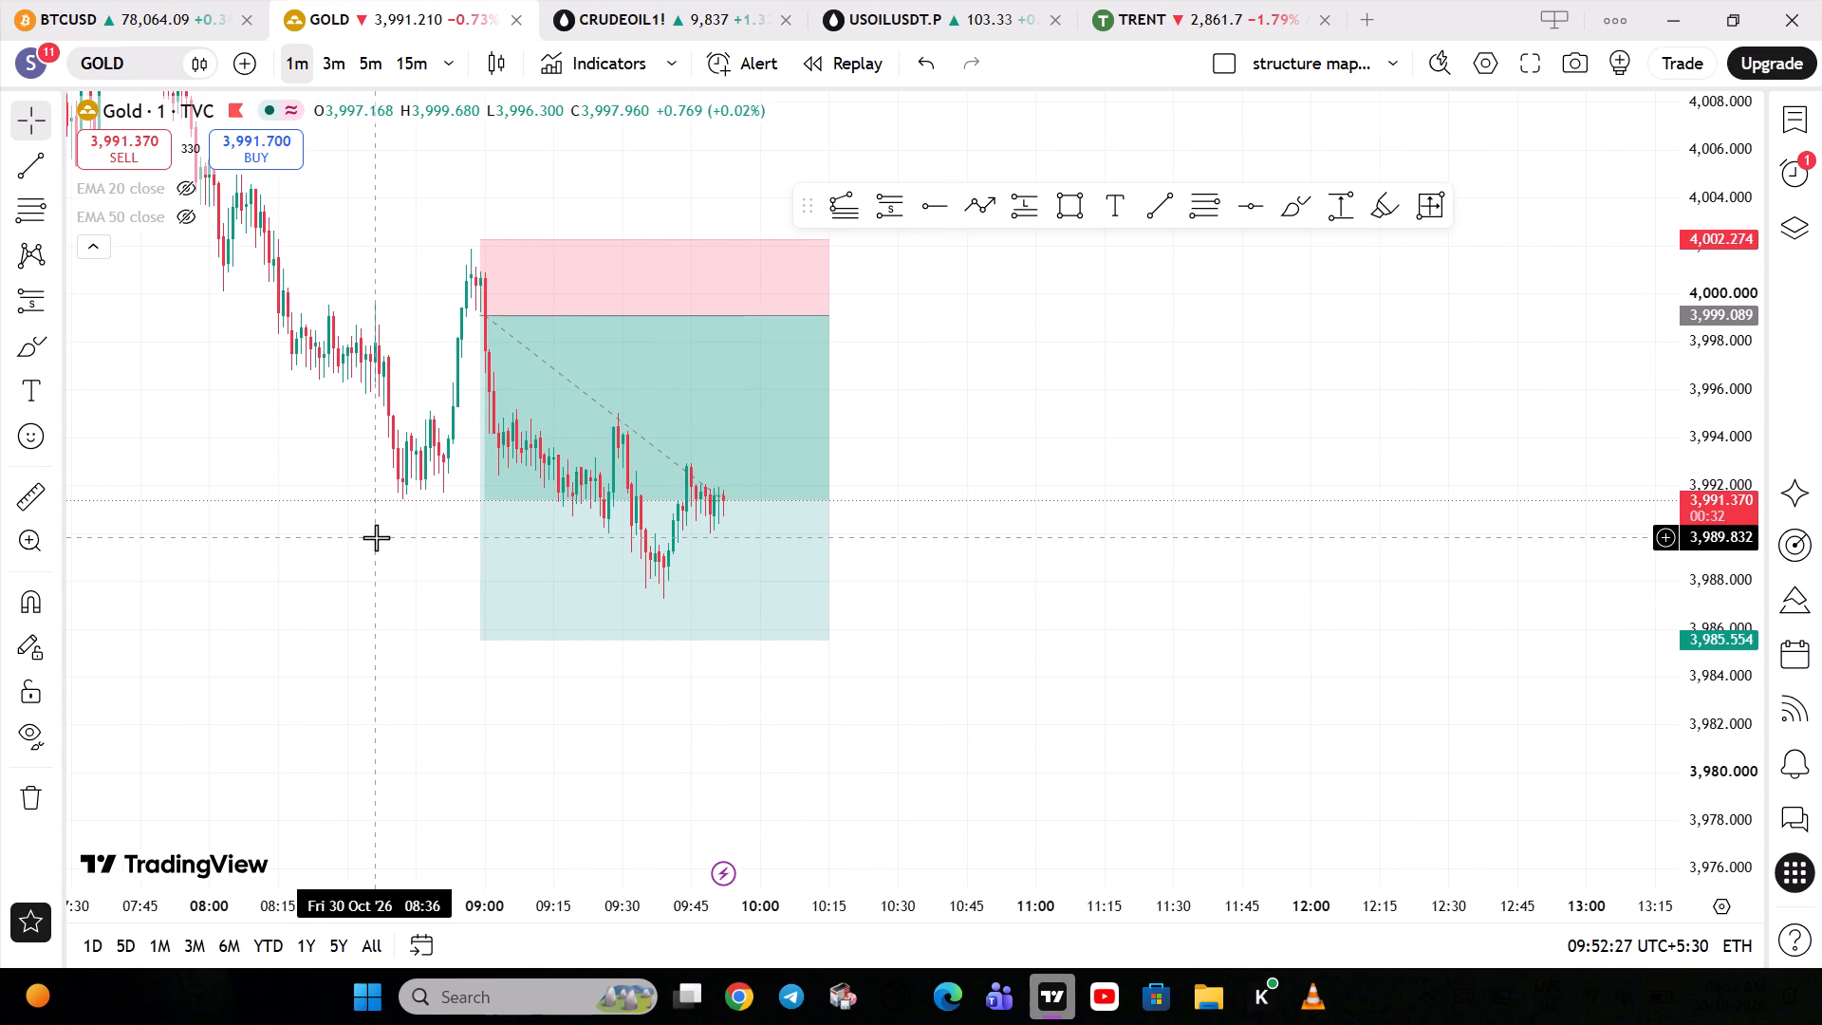
drag(376, 537, 399, 537)
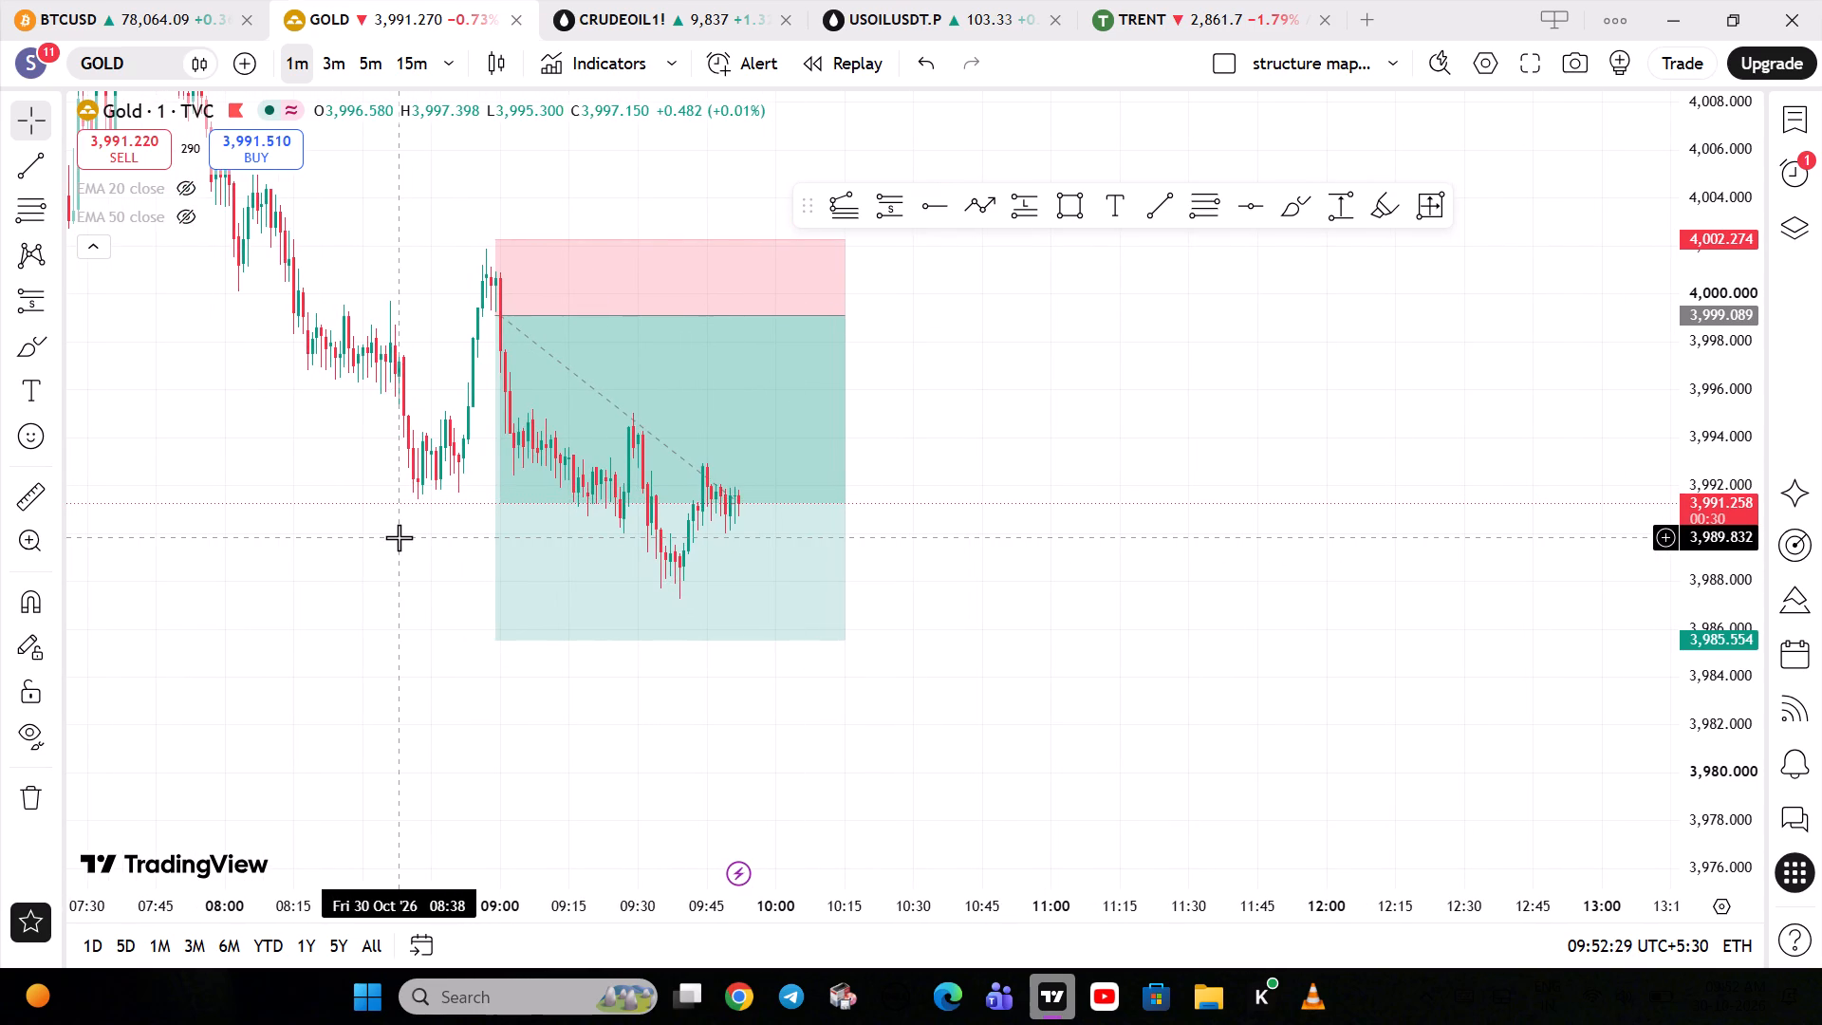
Switch to the CRUDEOIL1! 5-minute chart and restore its closed data connection.
click(599, 0)
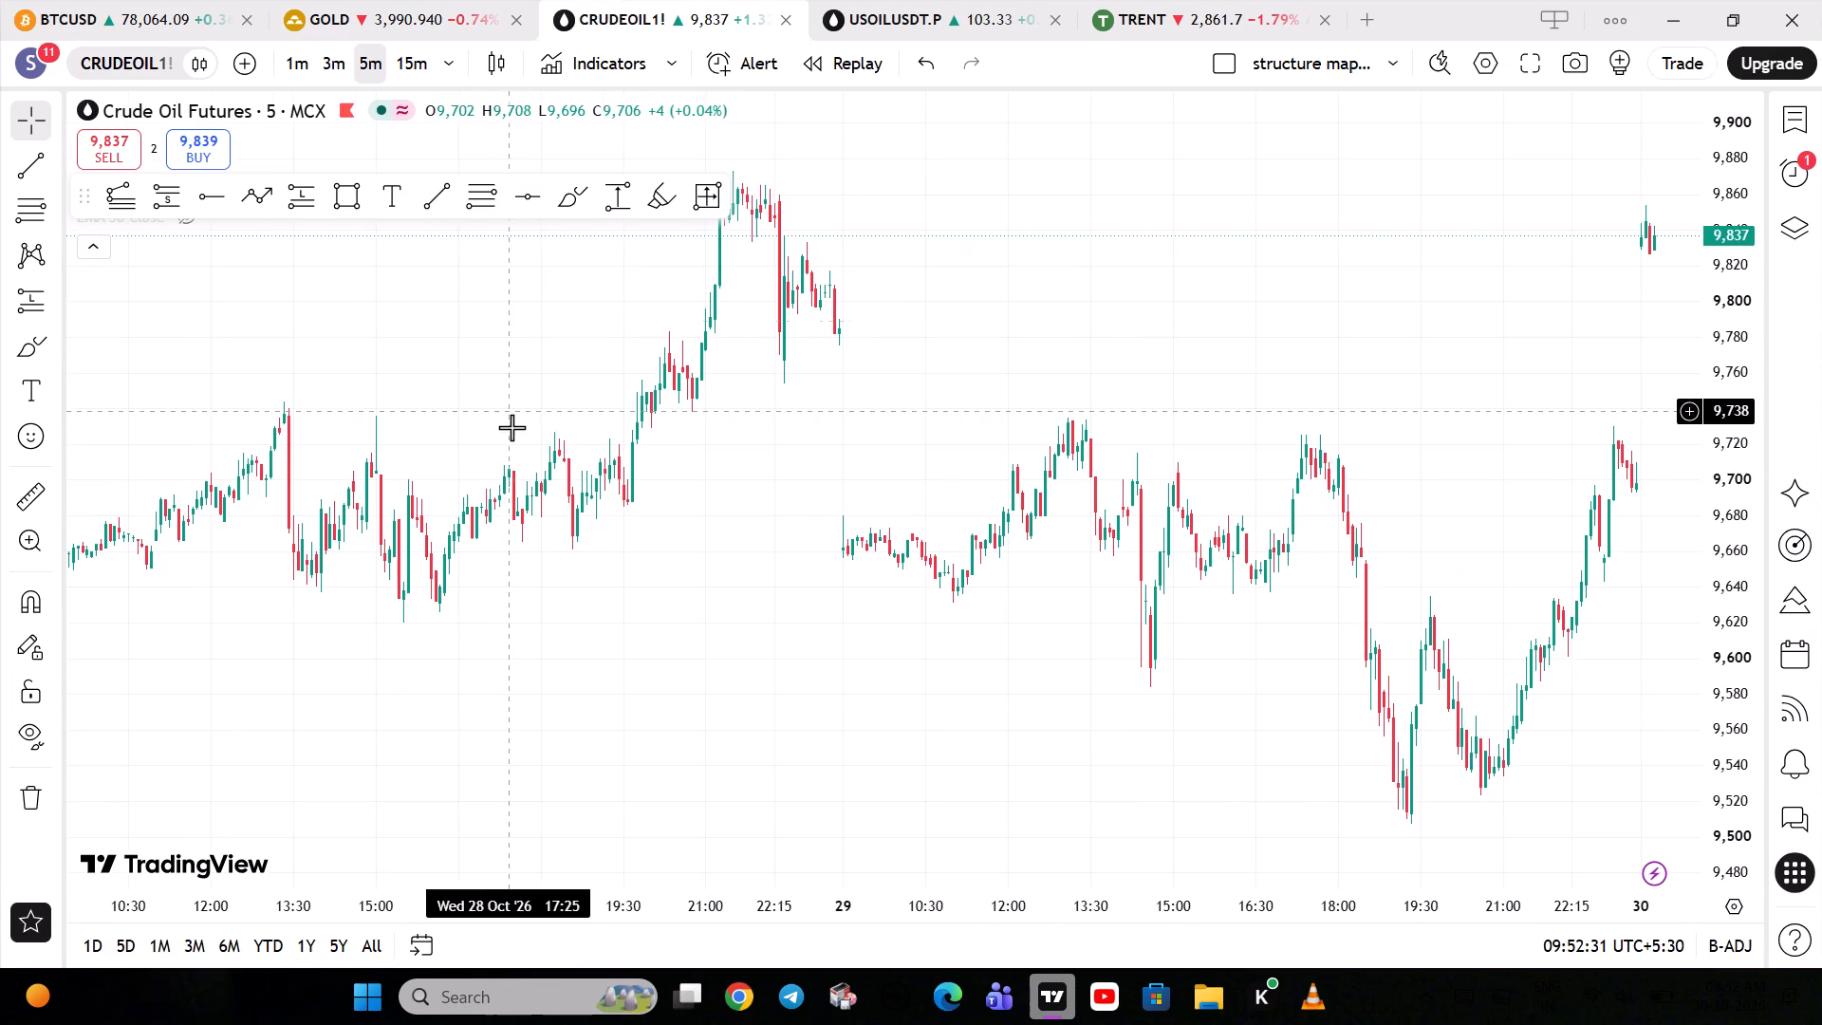
drag(750, 566, 393, 455)
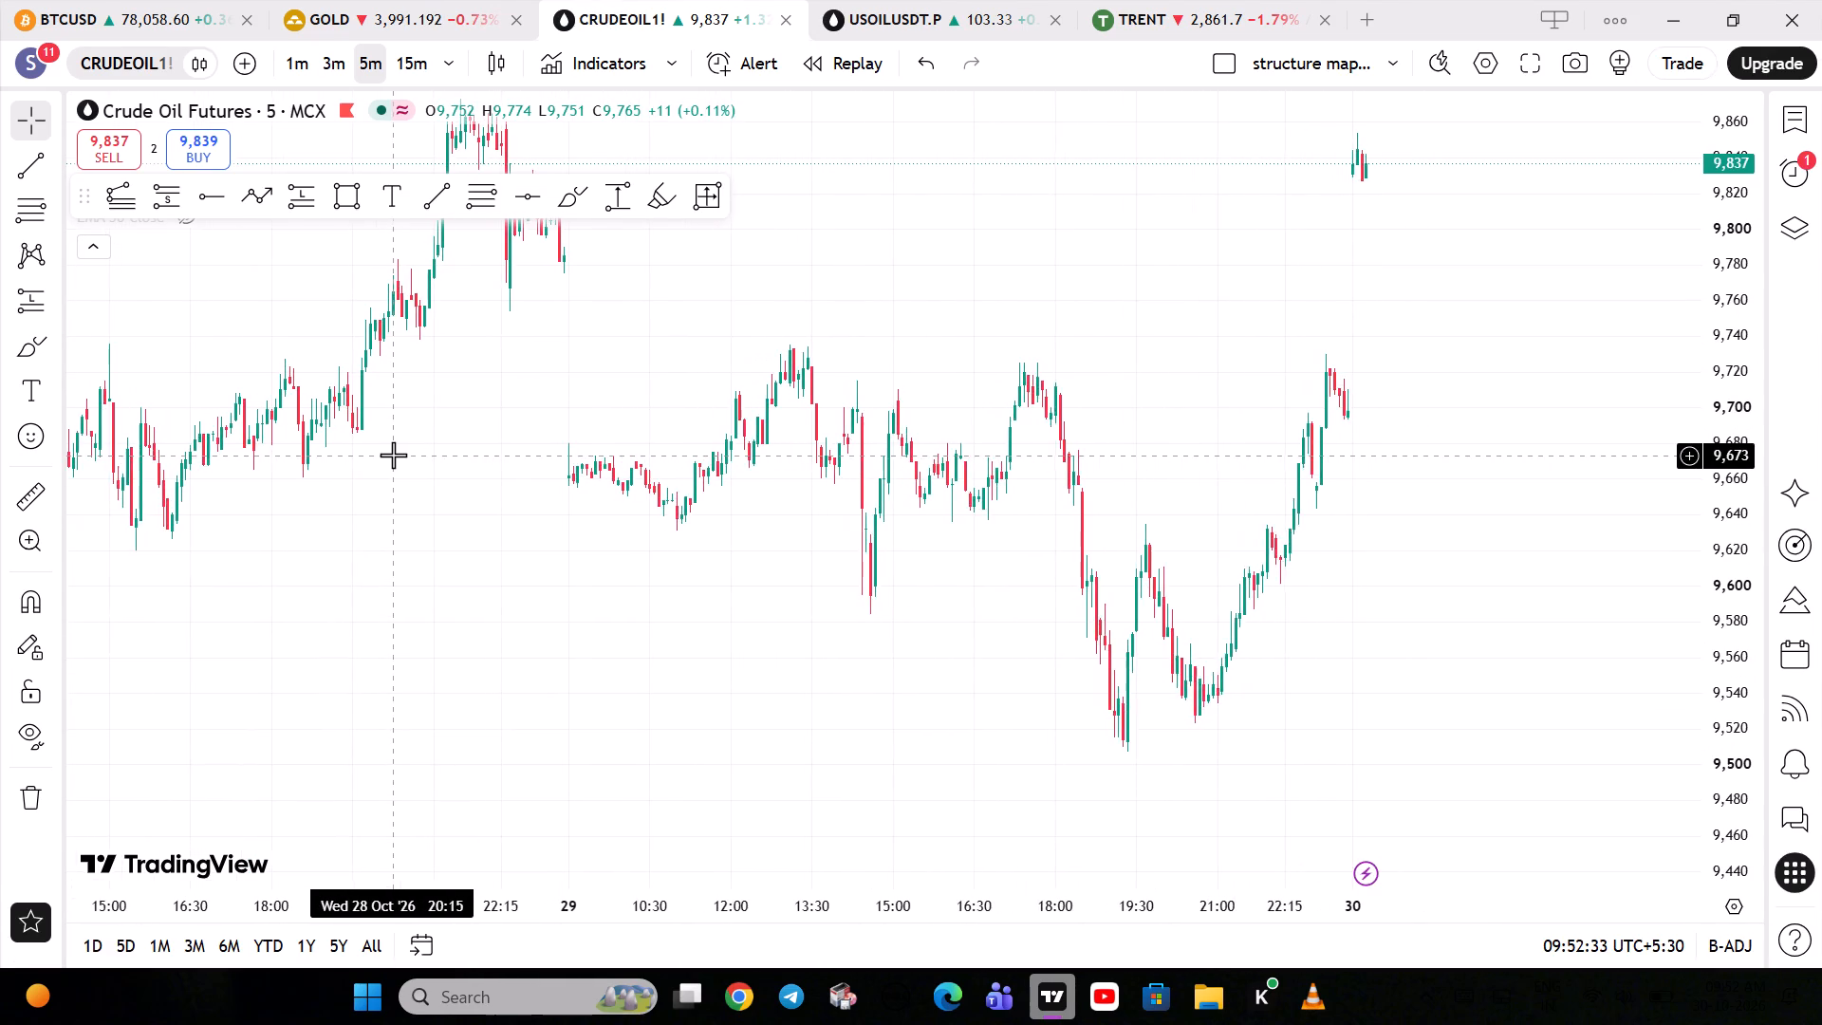
drag(1219, 612, 660, 552)
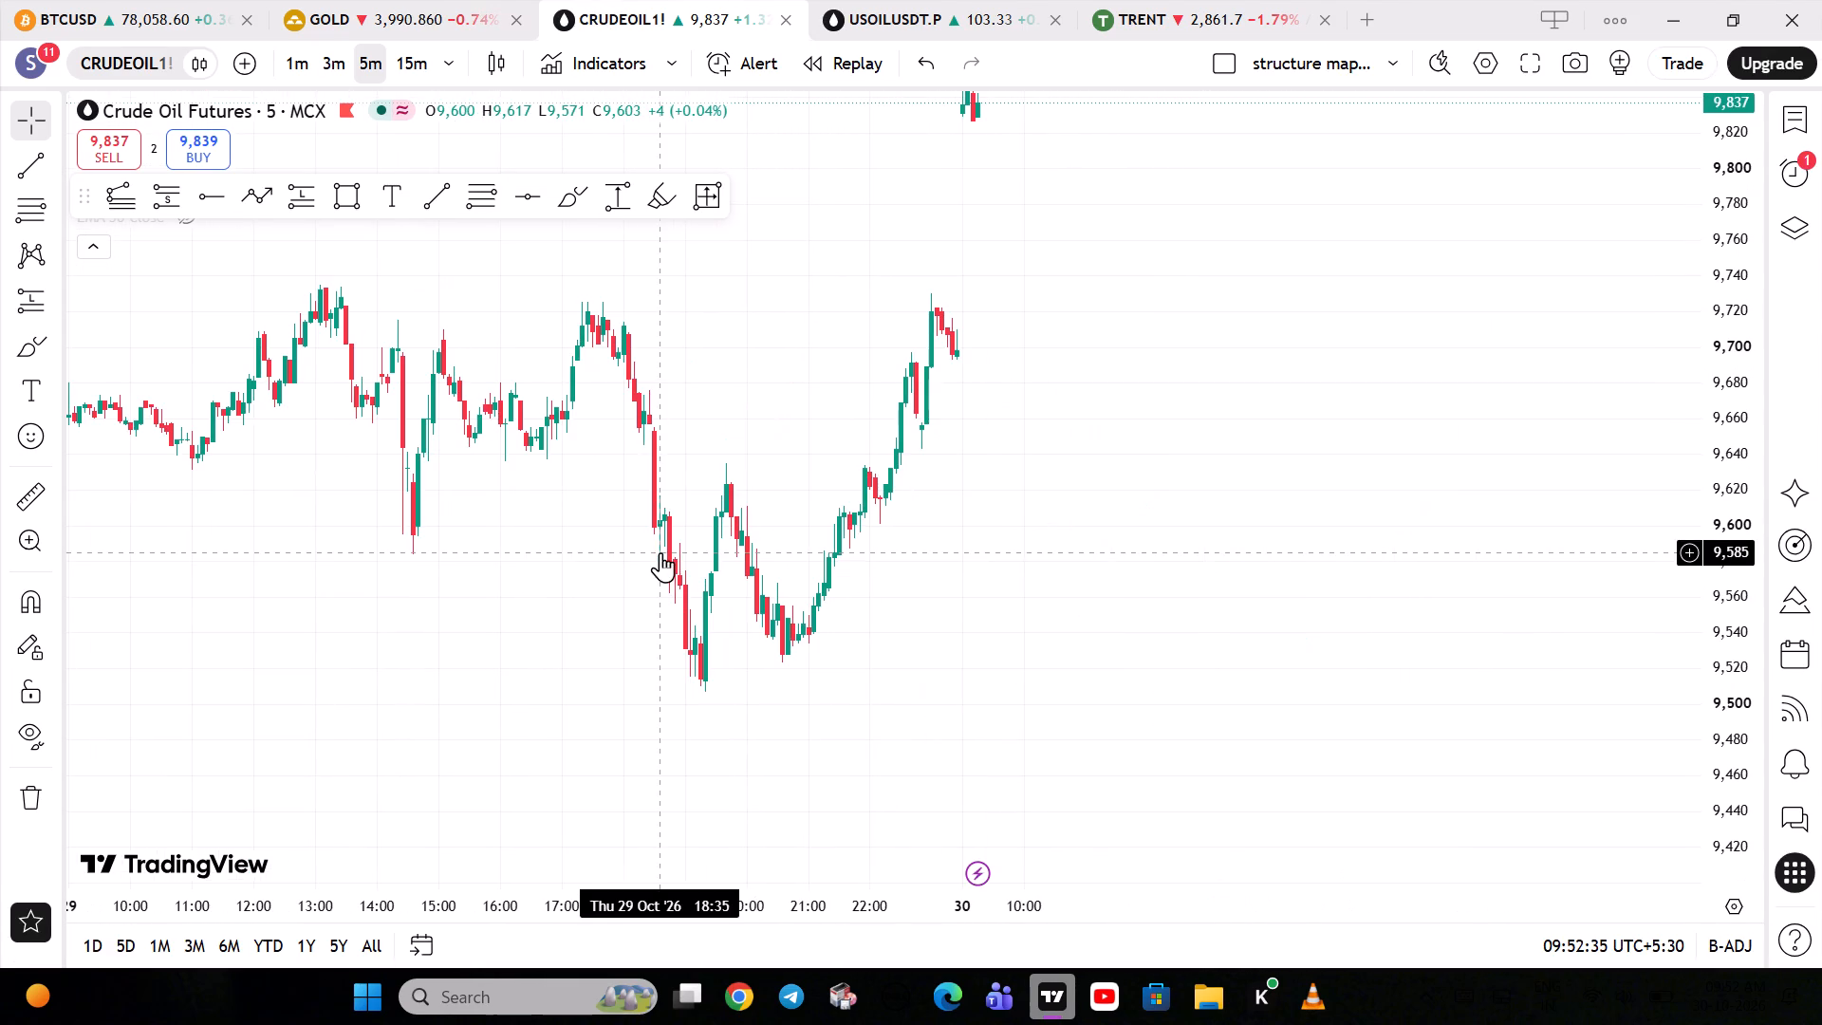
drag(1053, 486, 1143, 598)
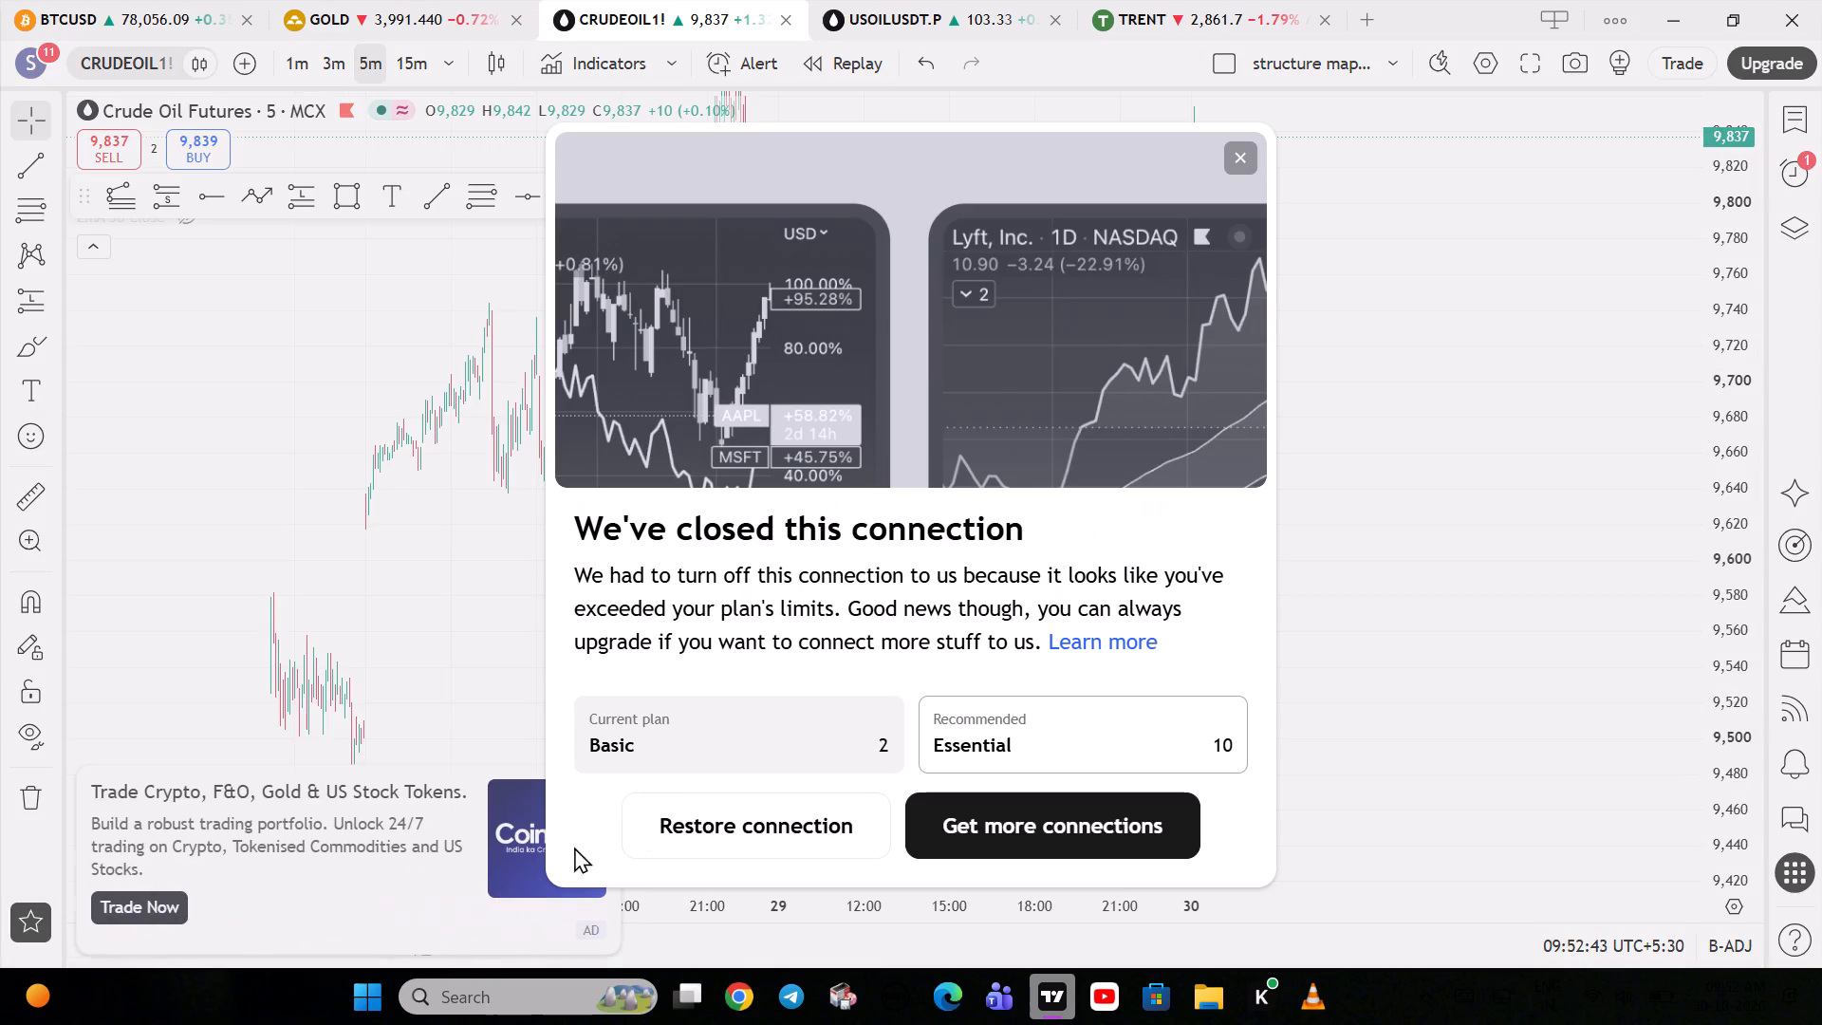
click(661, 822)
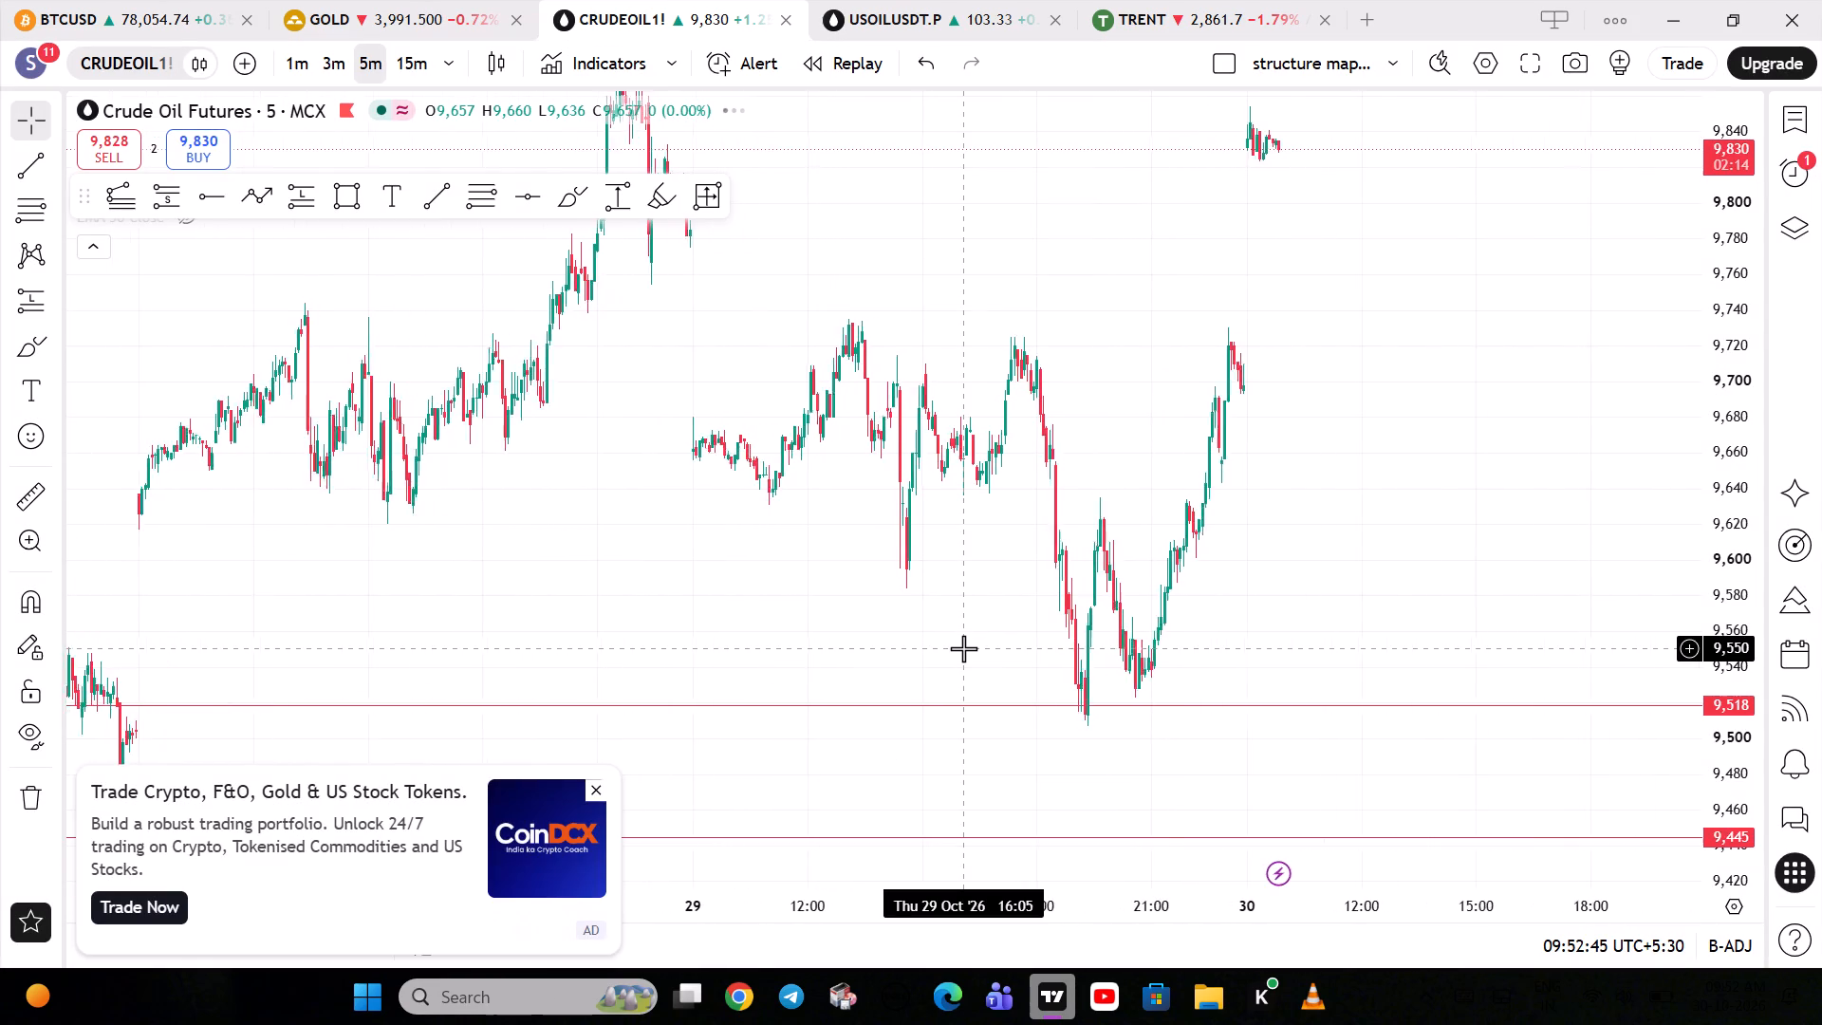
Examine Crude Oil's 5-minute price swings over the past several sessions against the horizontal lines at 9,518 and 9,445.
drag(1731, 368, 1736, 551)
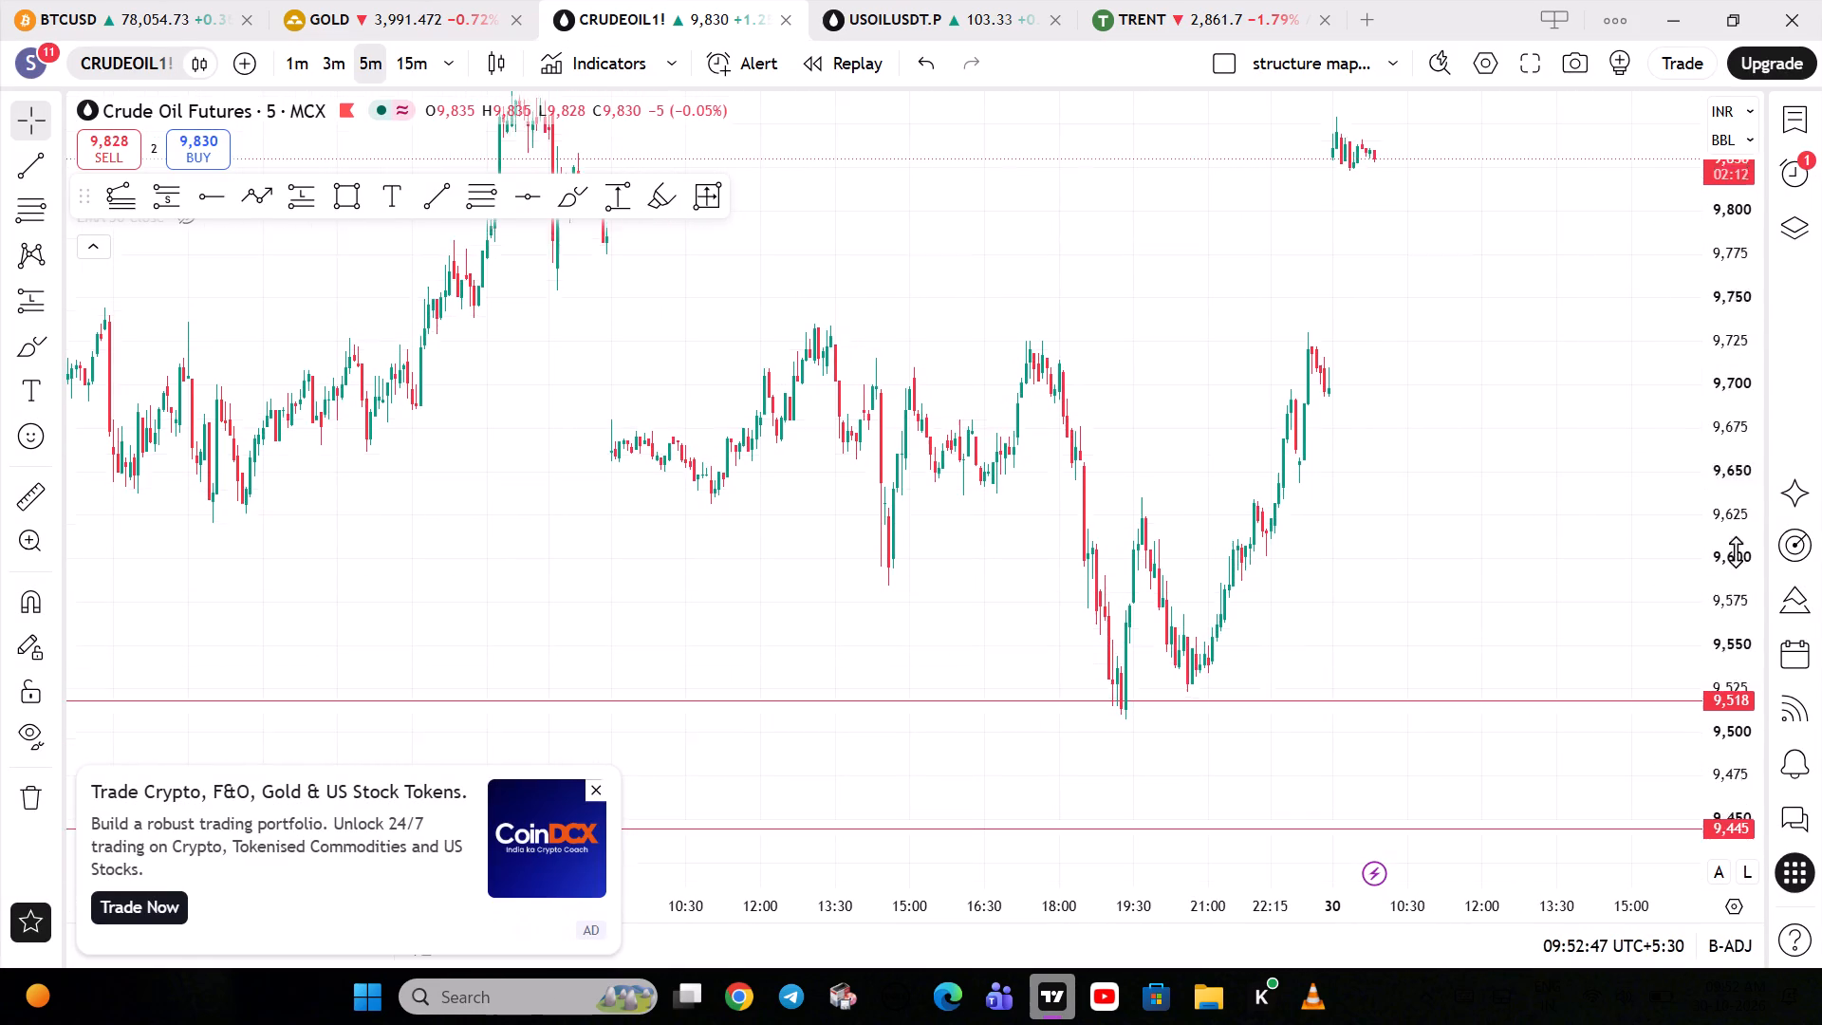
drag(1736, 551, 1745, 644)
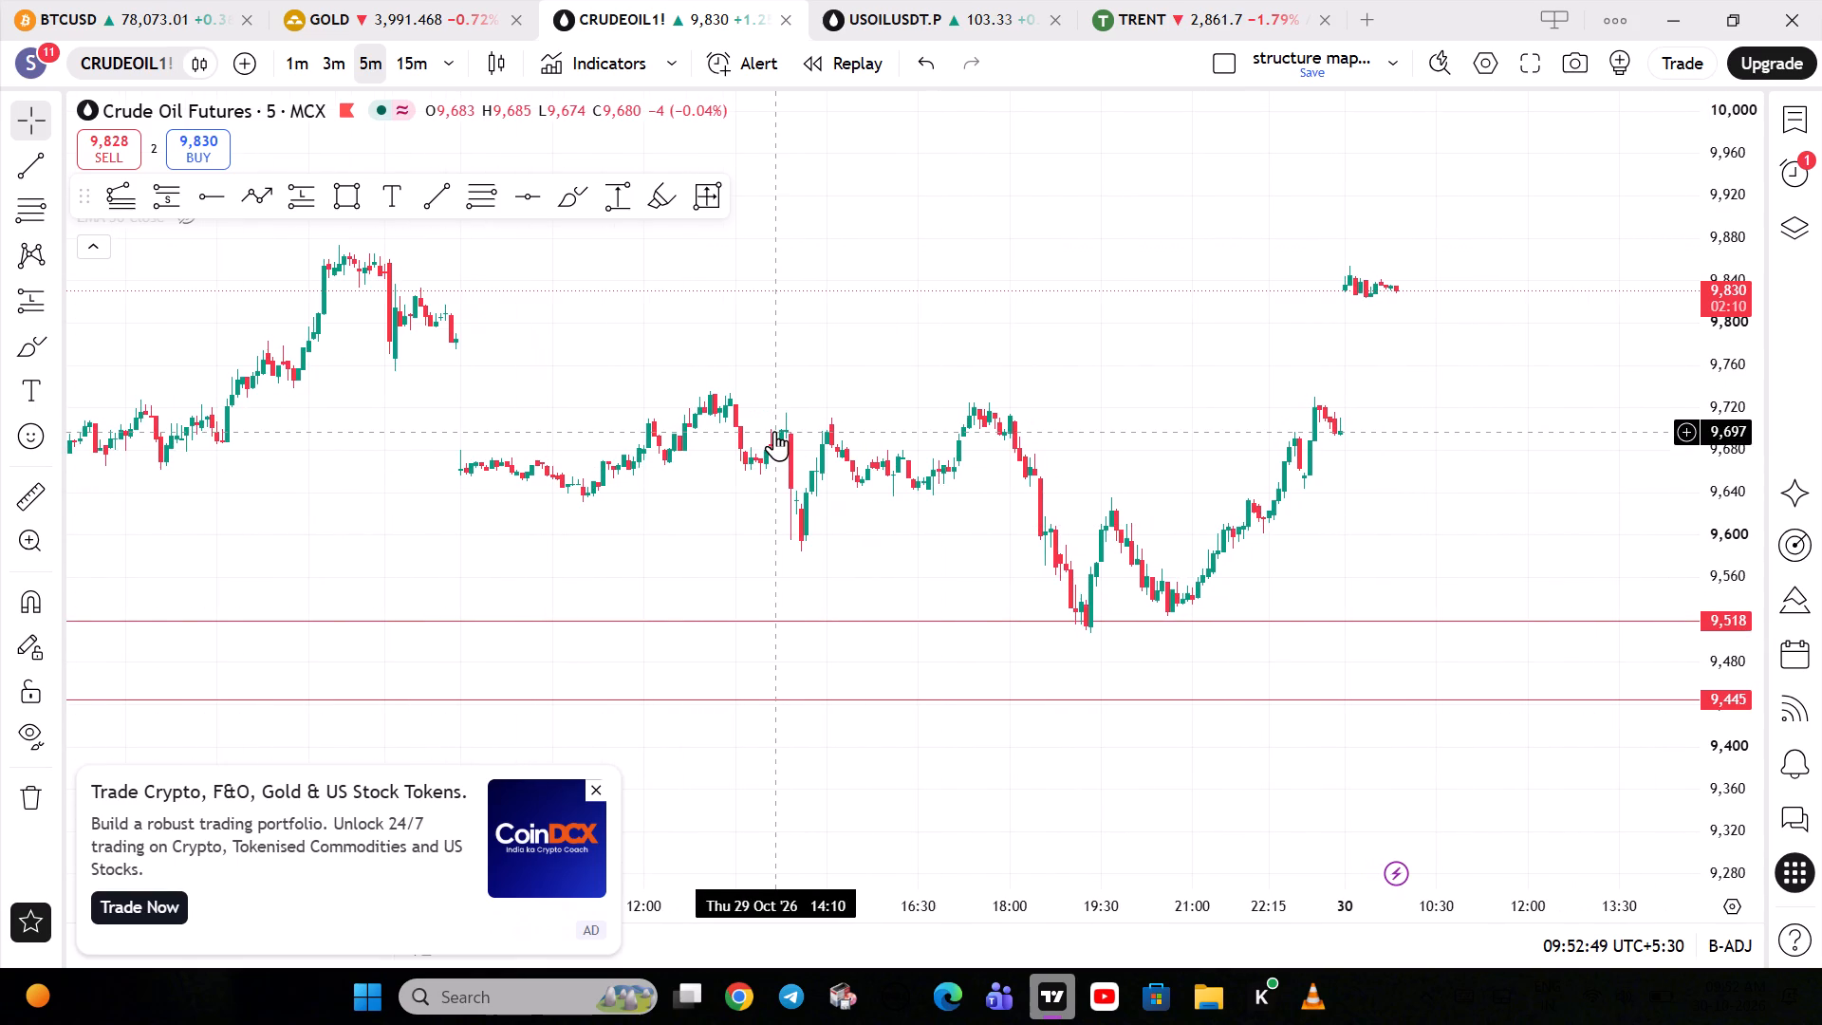
drag(529, 550, 1331, 426)
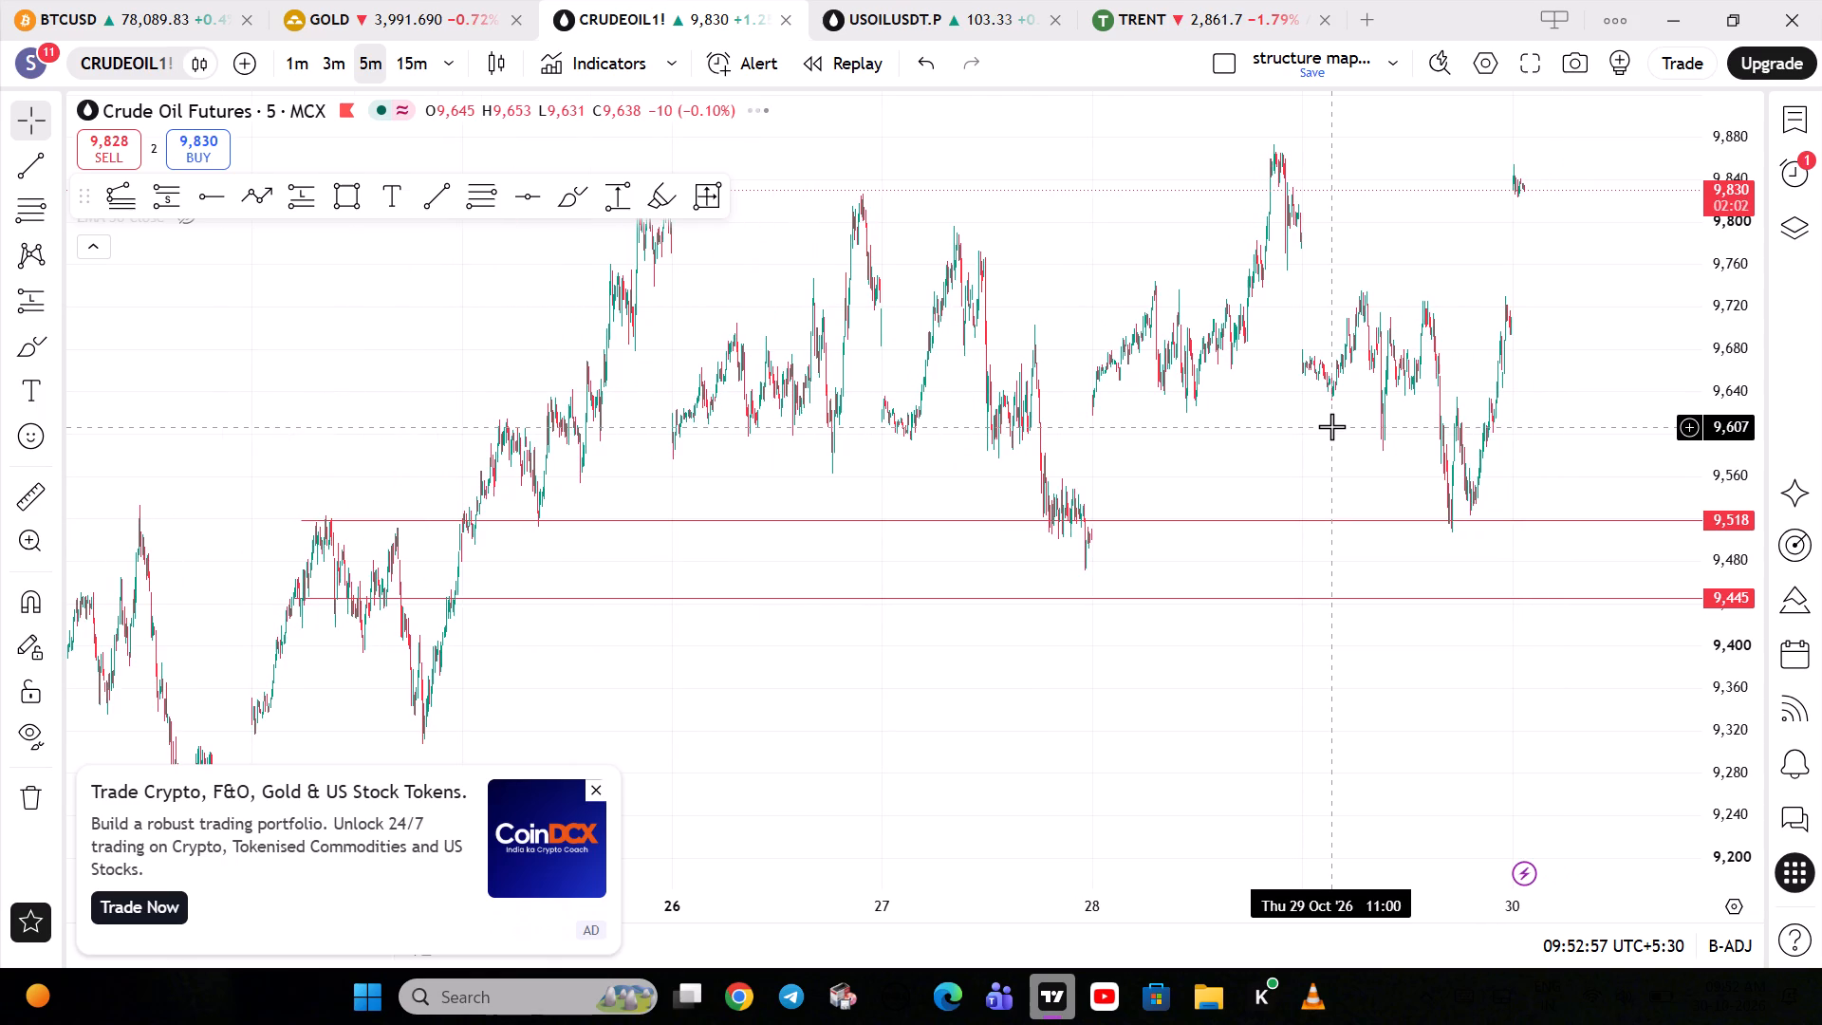
drag(1316, 441, 1240, 440)
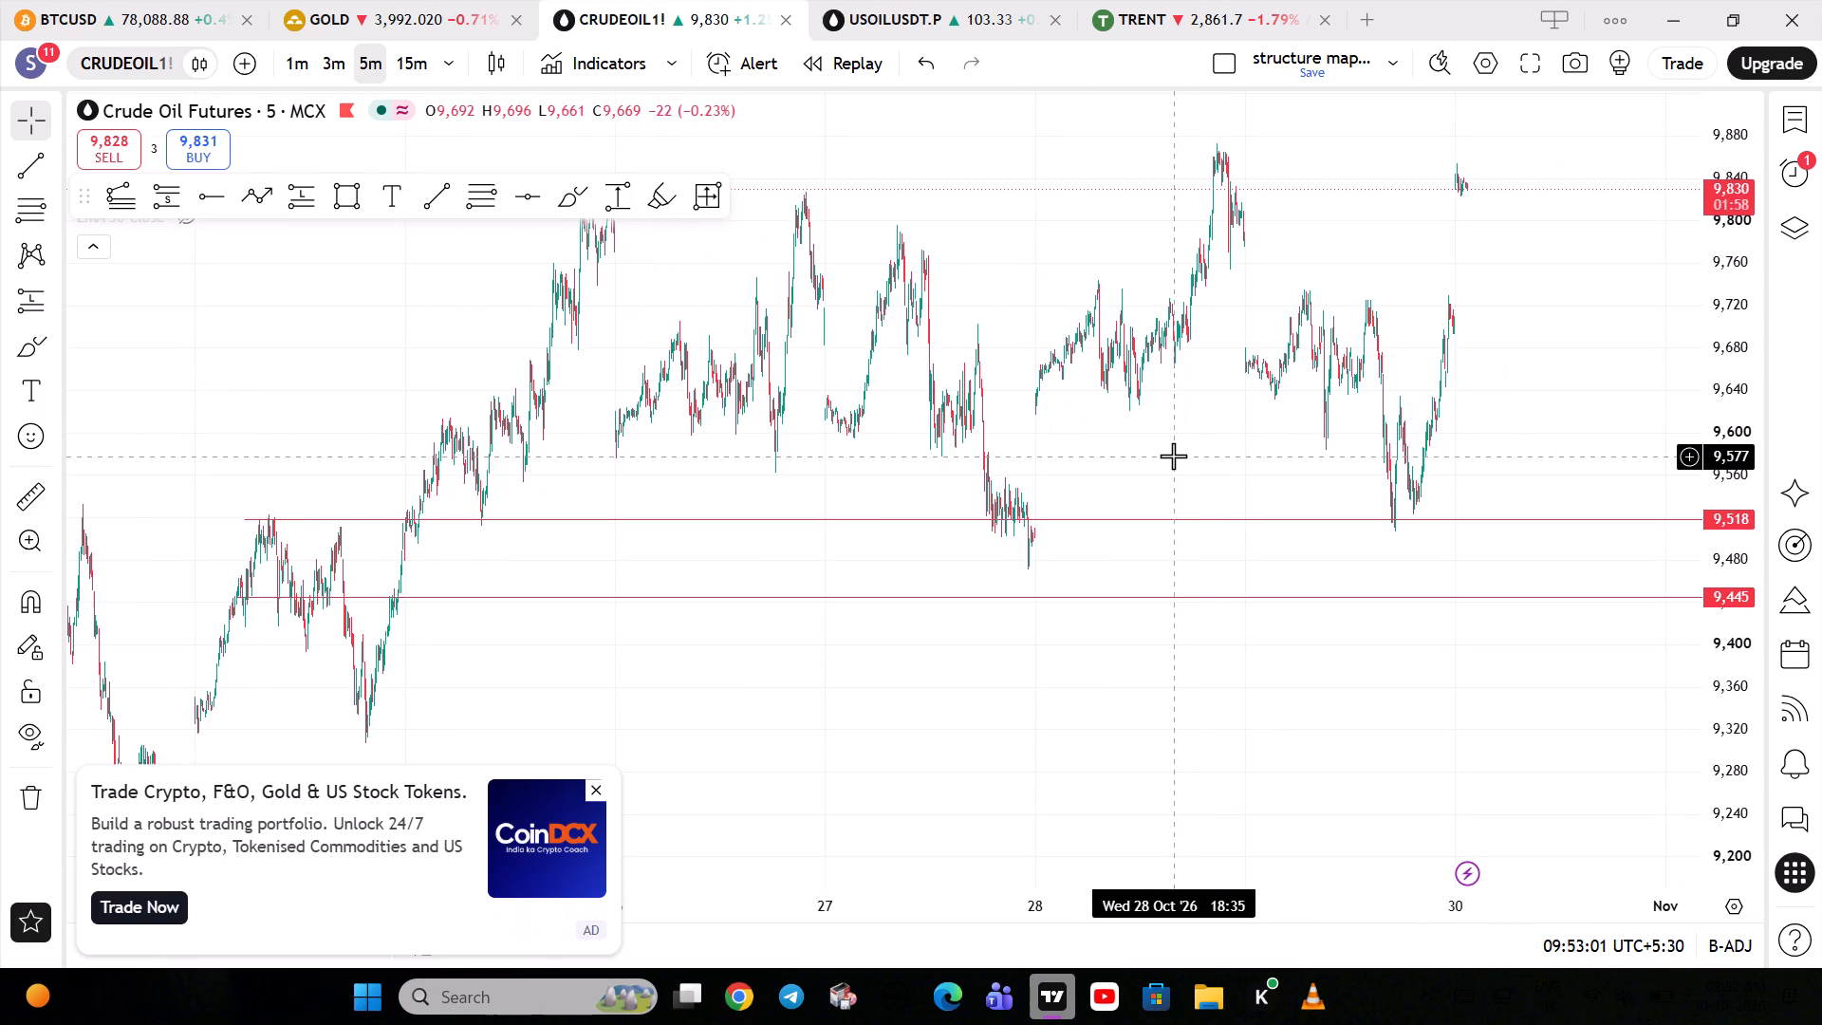
drag(1173, 456, 1128, 462)
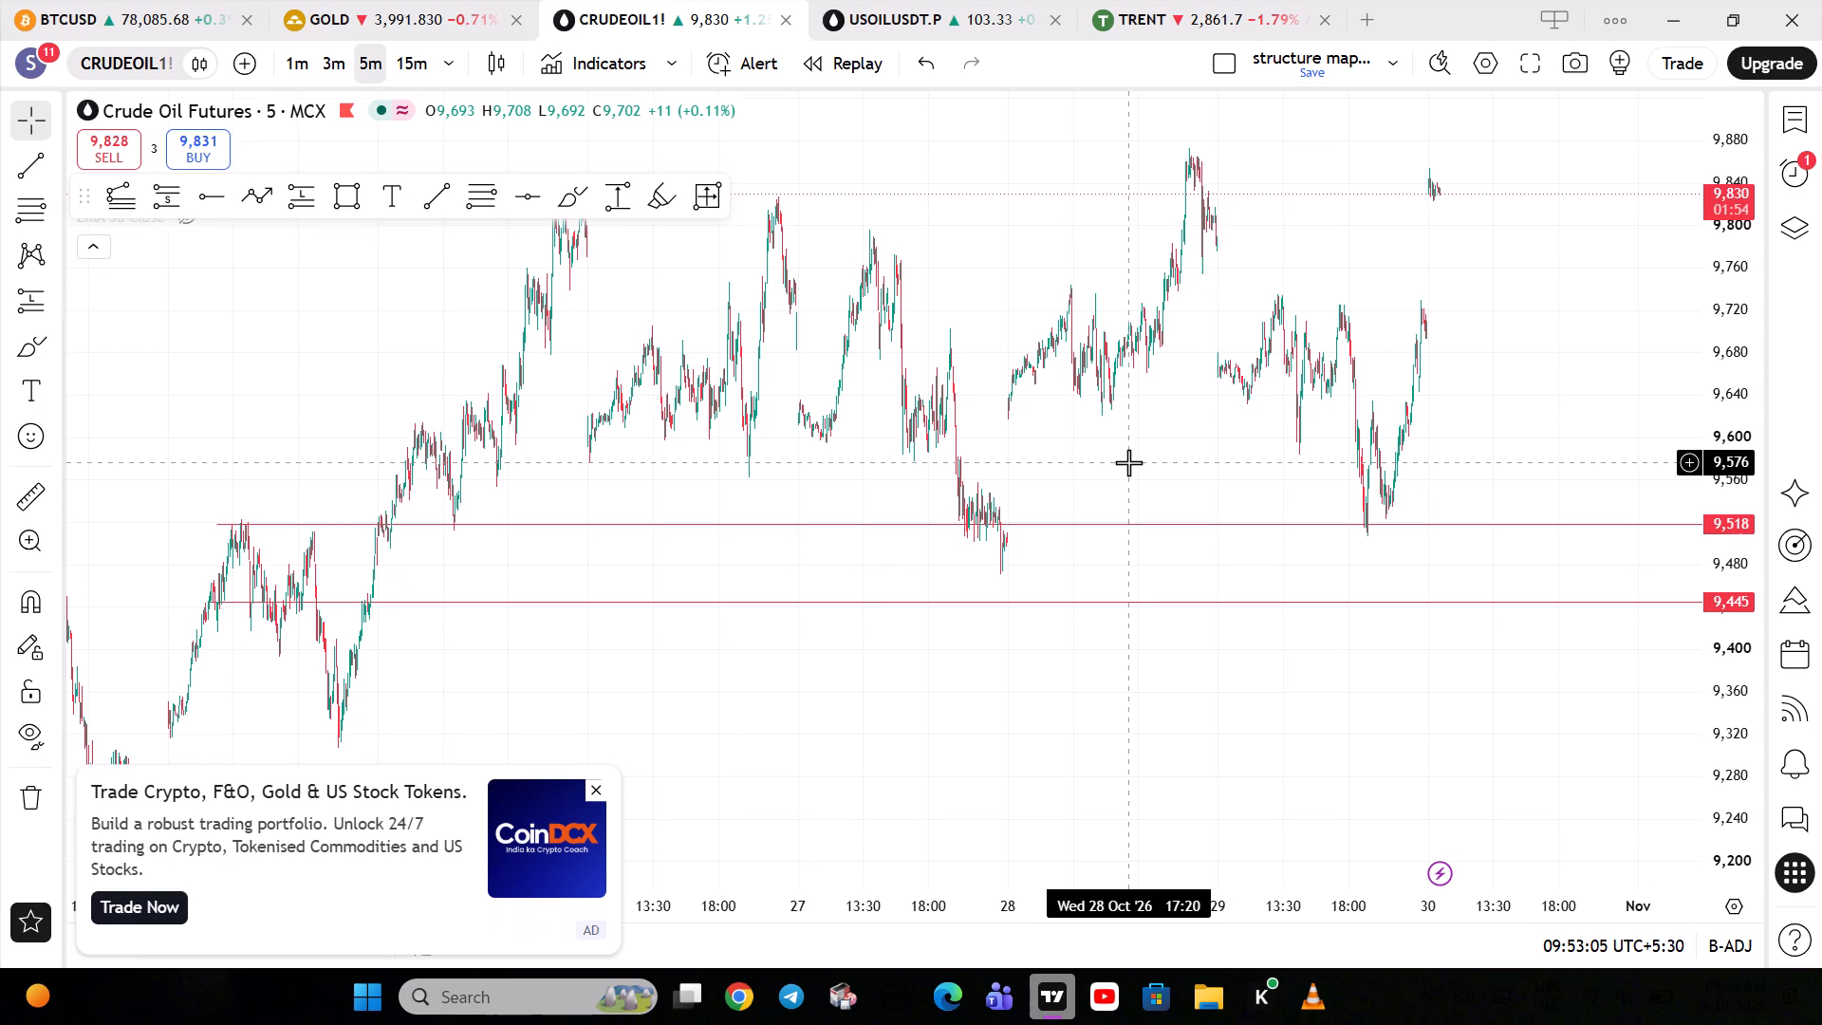
drag(1211, 459, 1111, 467)
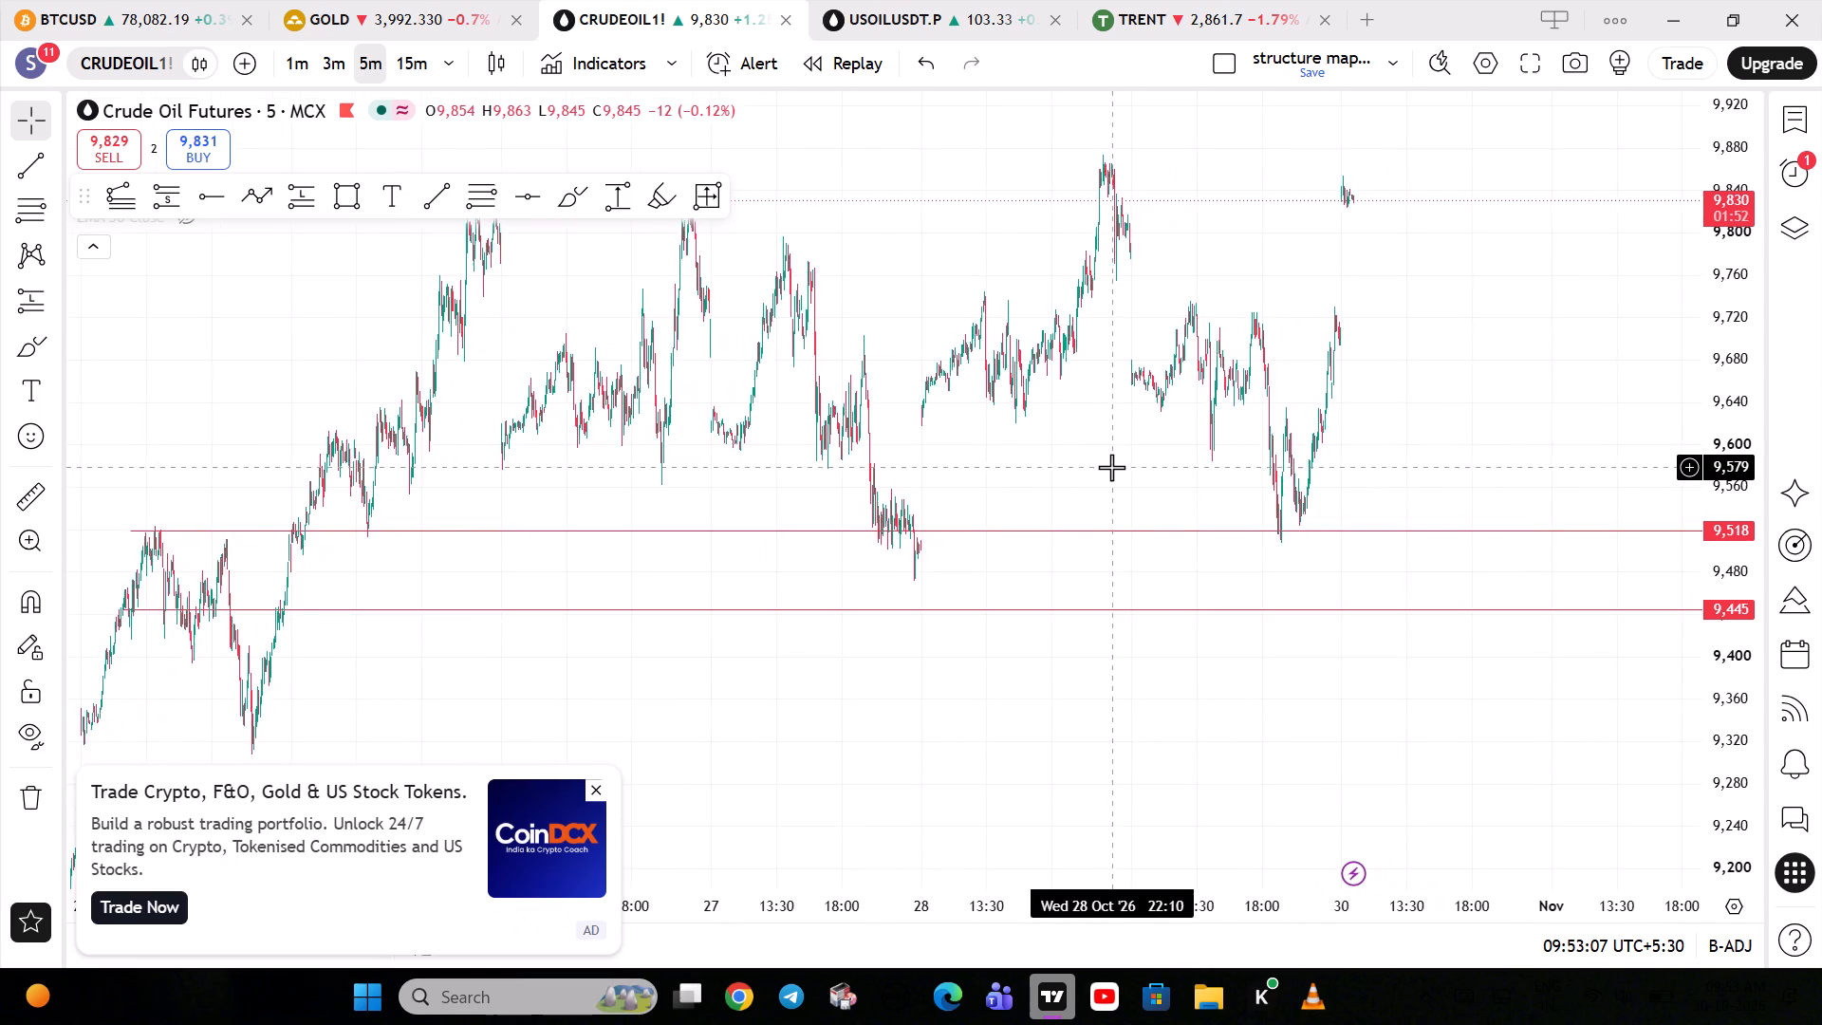
drag(1290, 432, 858, 424)
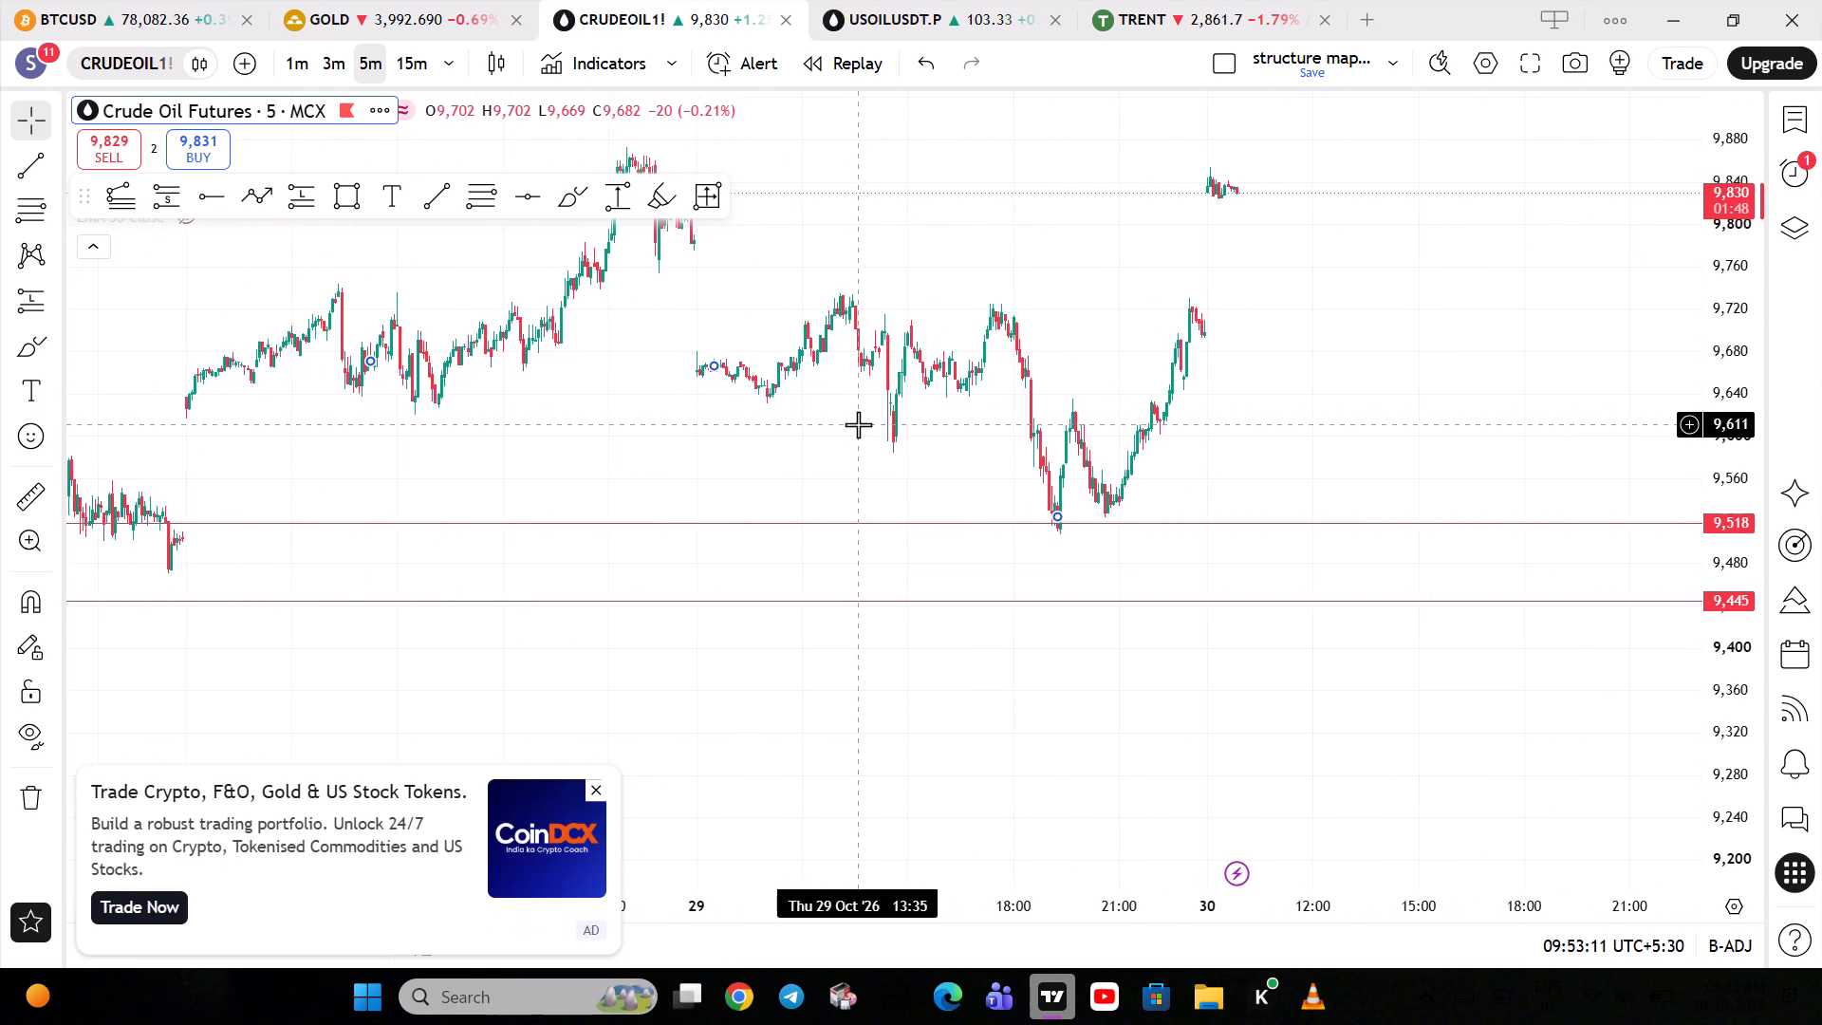
scroll(858, 424, left, 1)
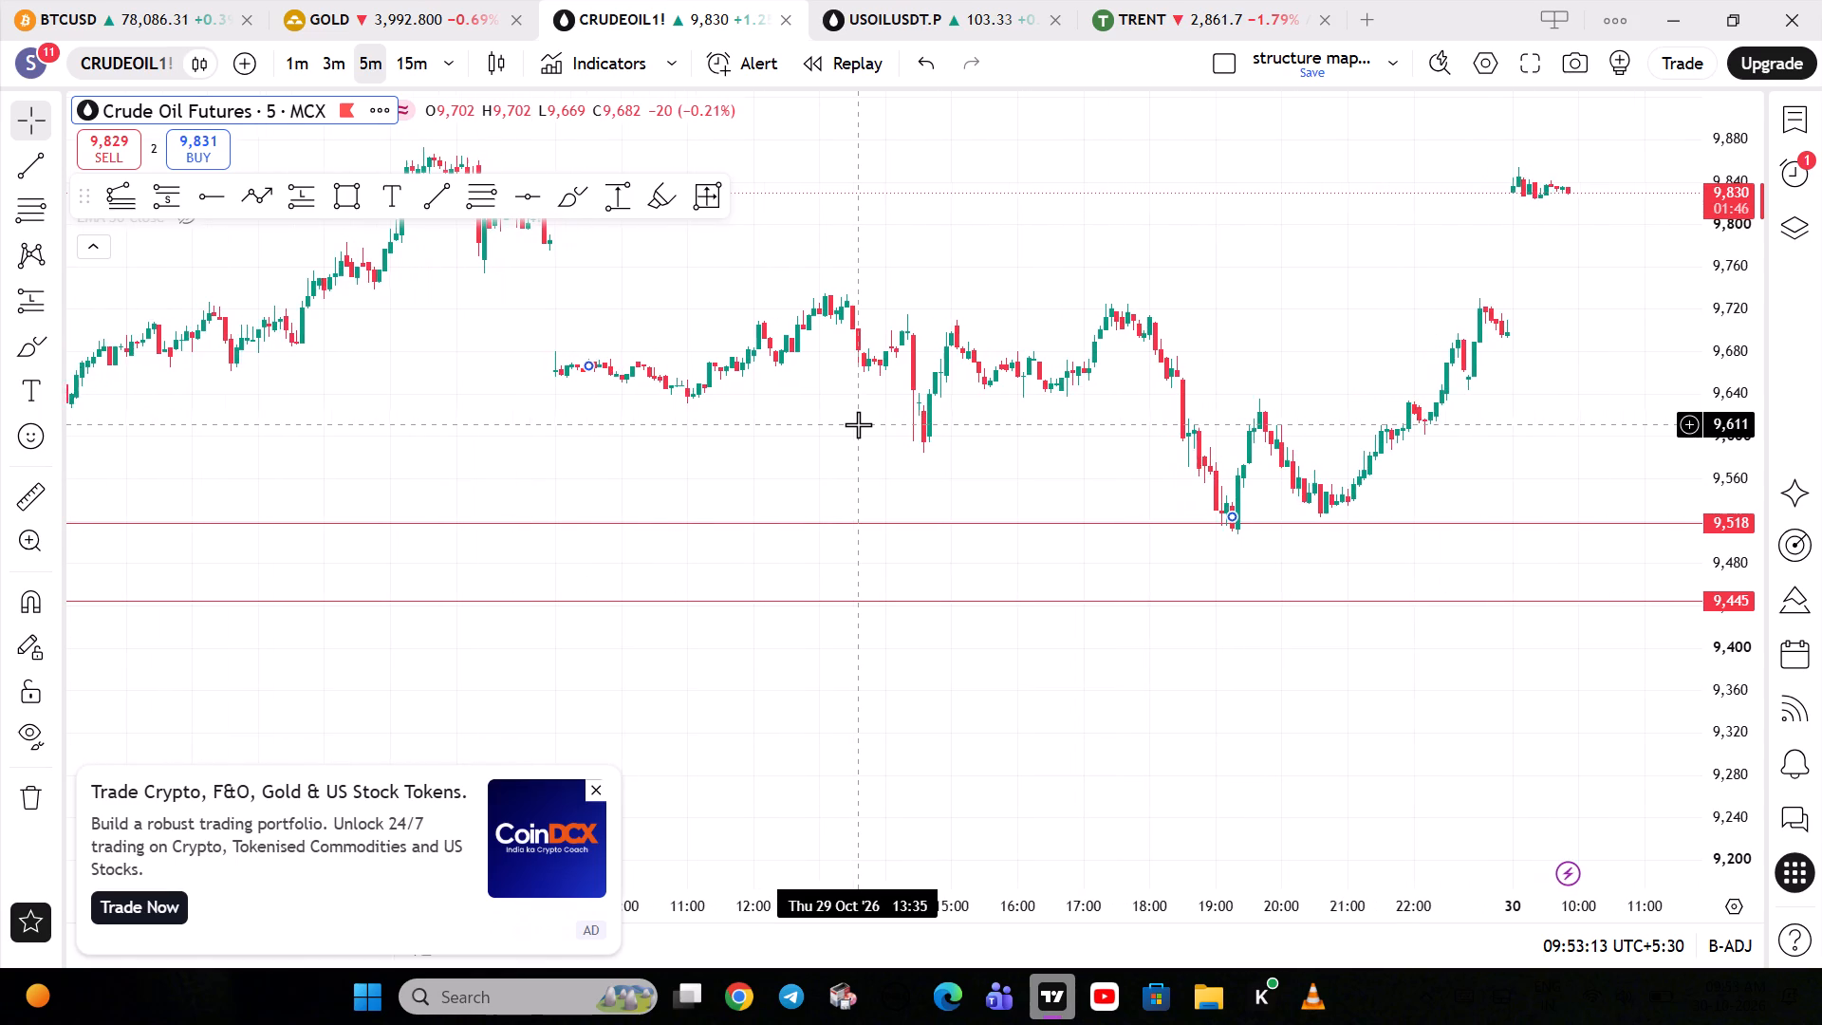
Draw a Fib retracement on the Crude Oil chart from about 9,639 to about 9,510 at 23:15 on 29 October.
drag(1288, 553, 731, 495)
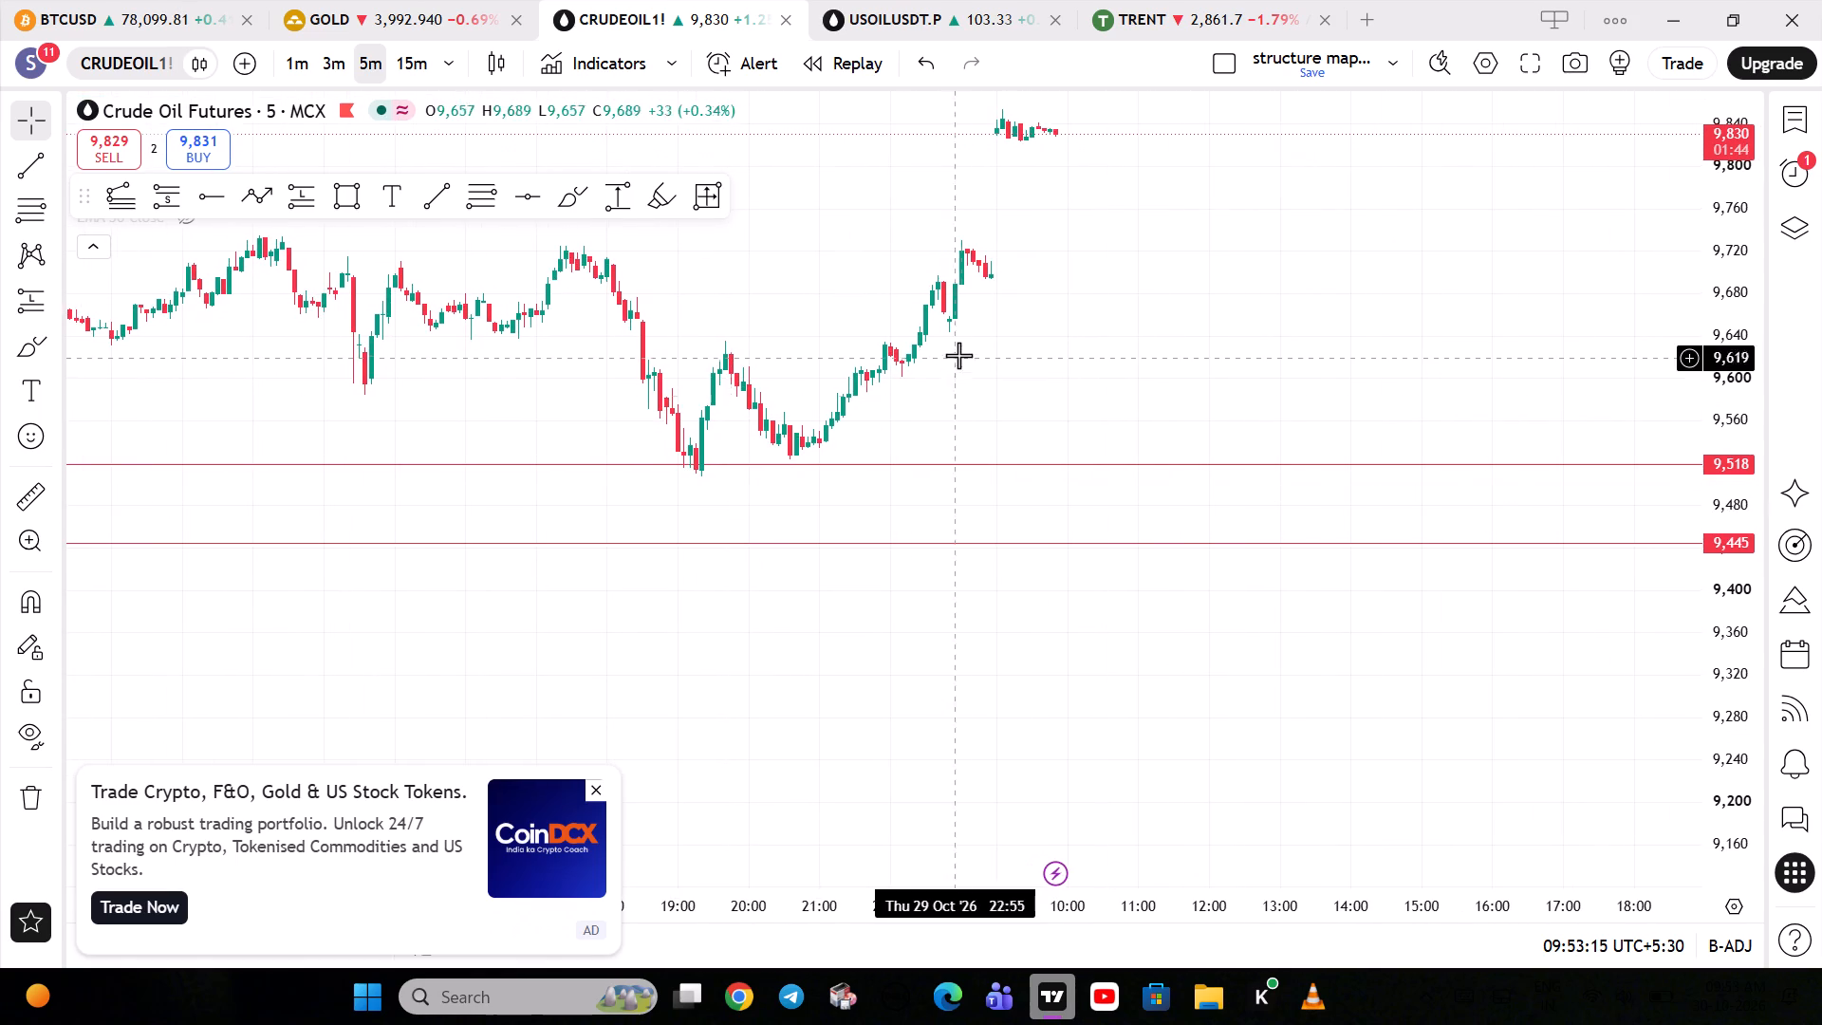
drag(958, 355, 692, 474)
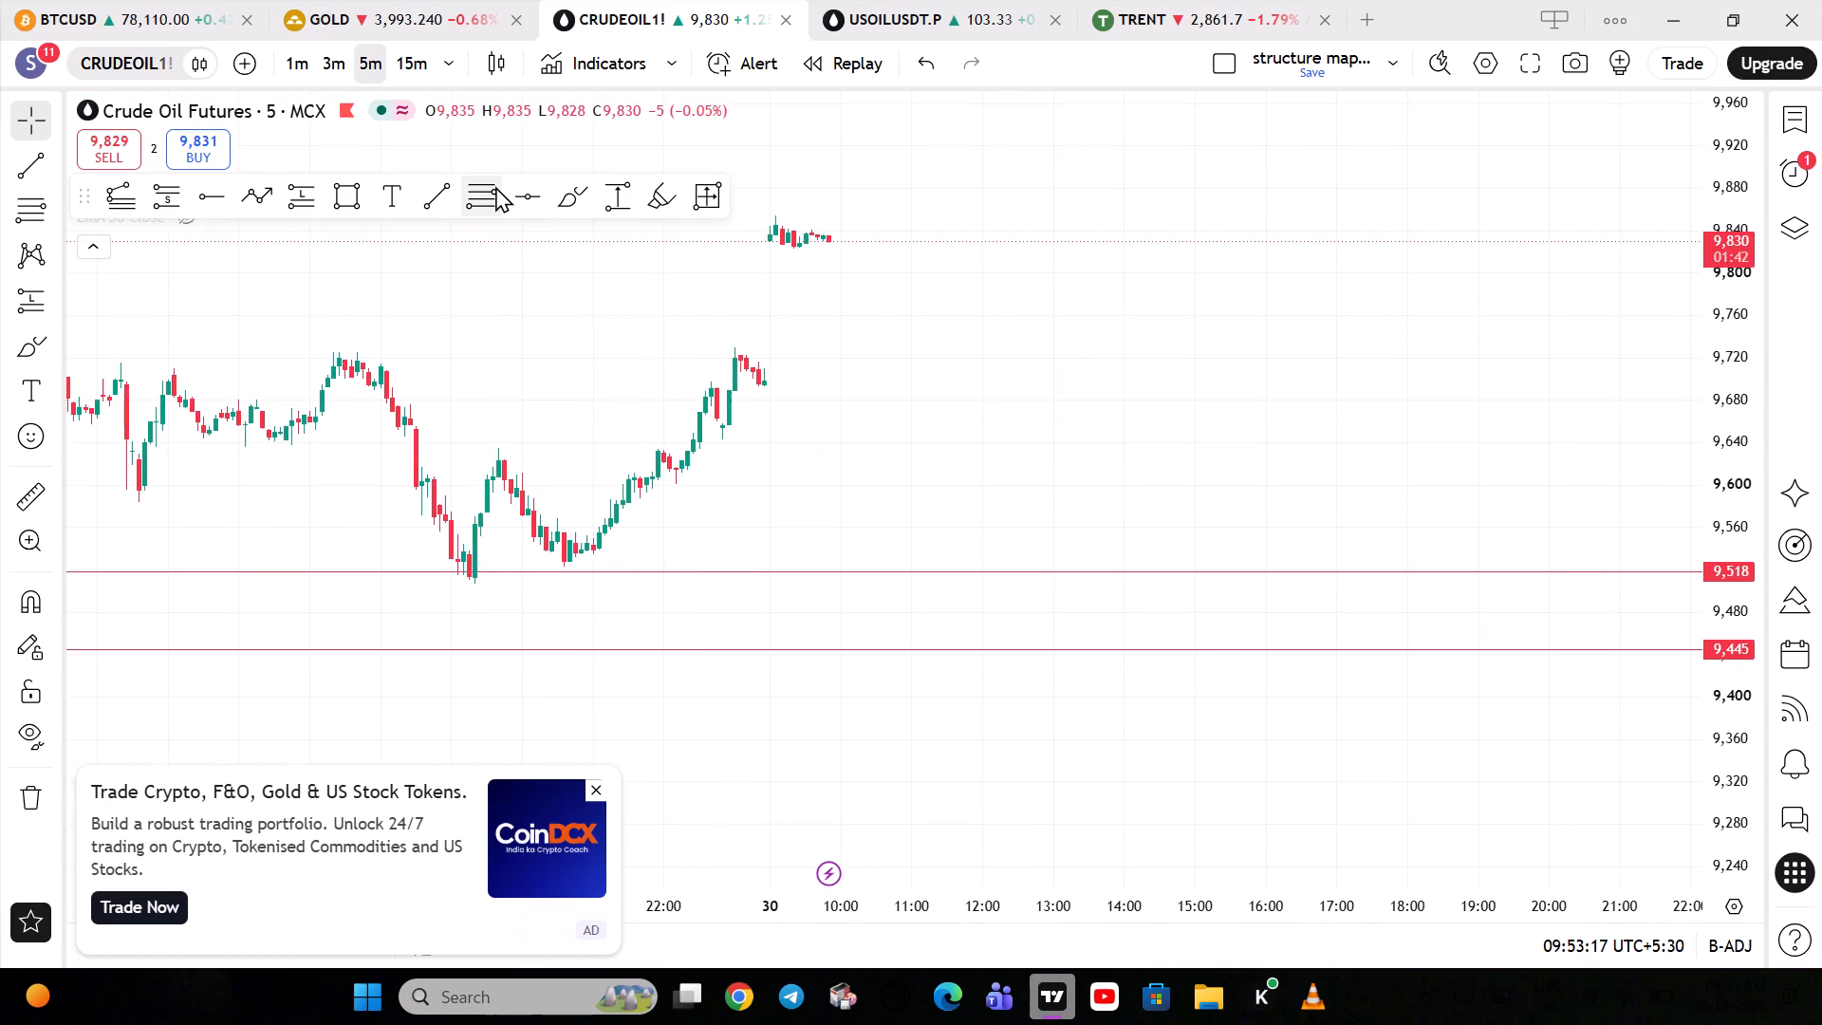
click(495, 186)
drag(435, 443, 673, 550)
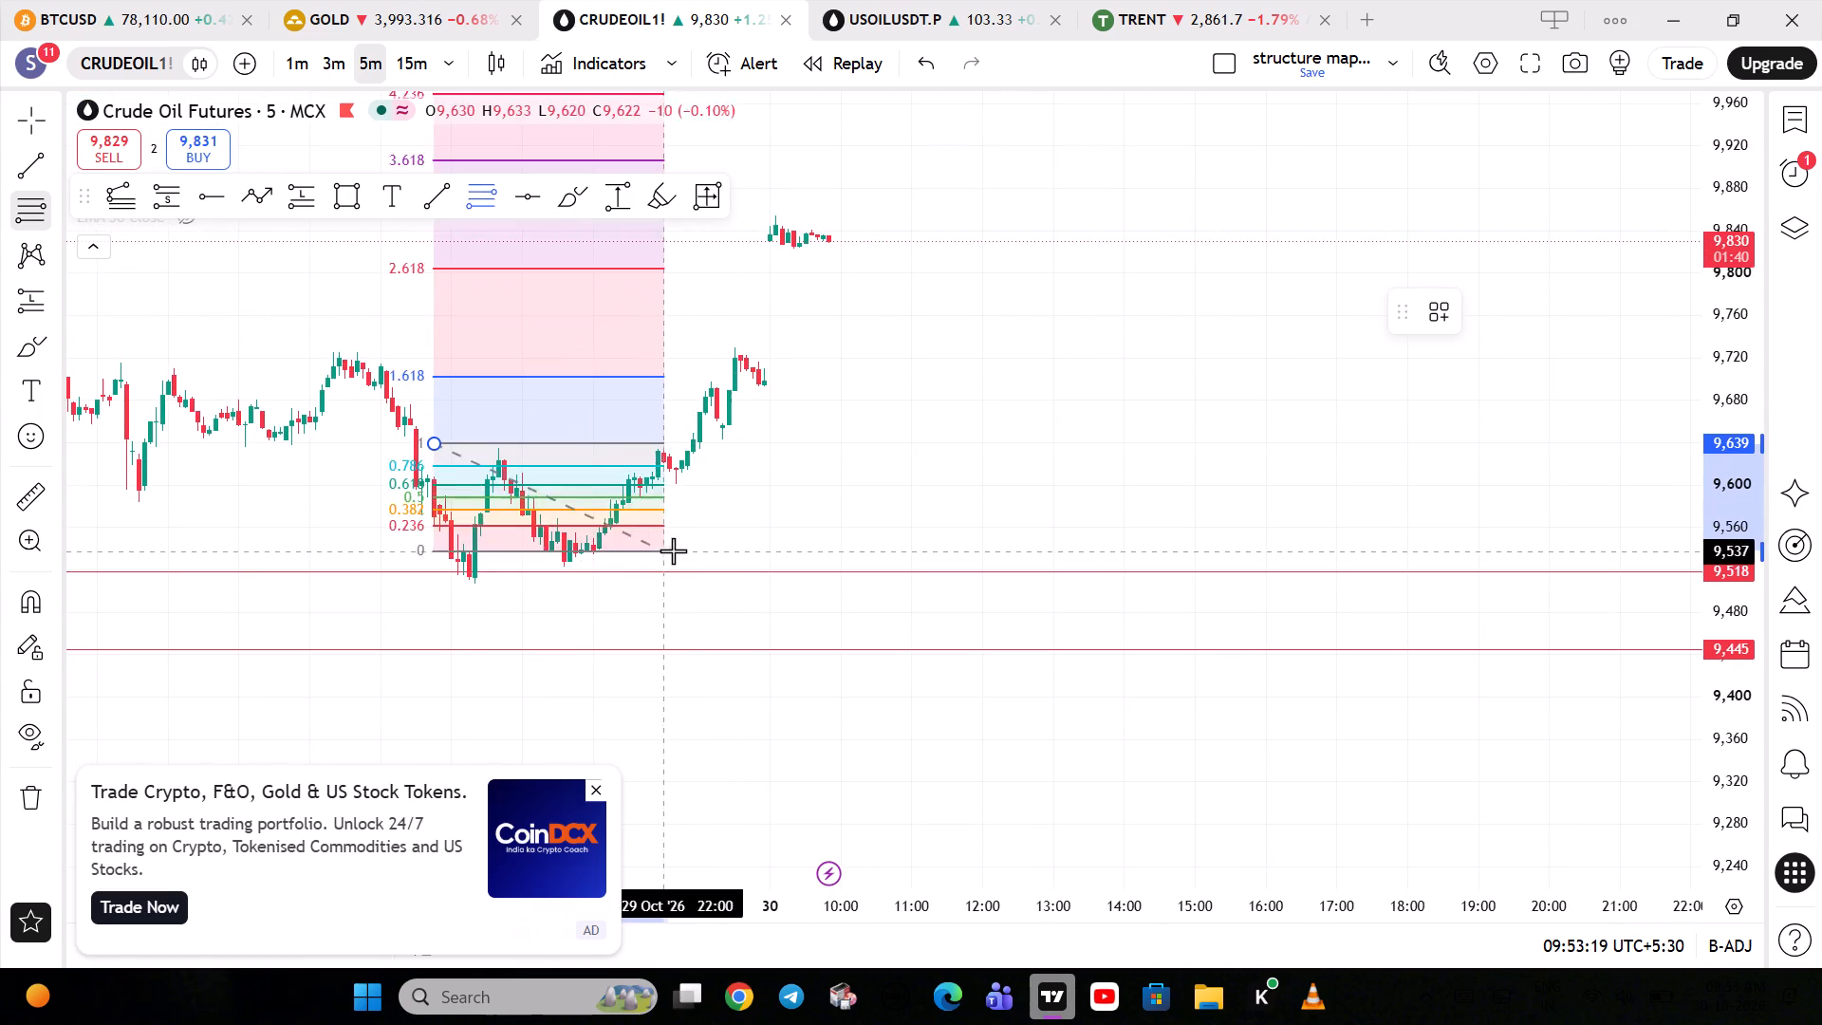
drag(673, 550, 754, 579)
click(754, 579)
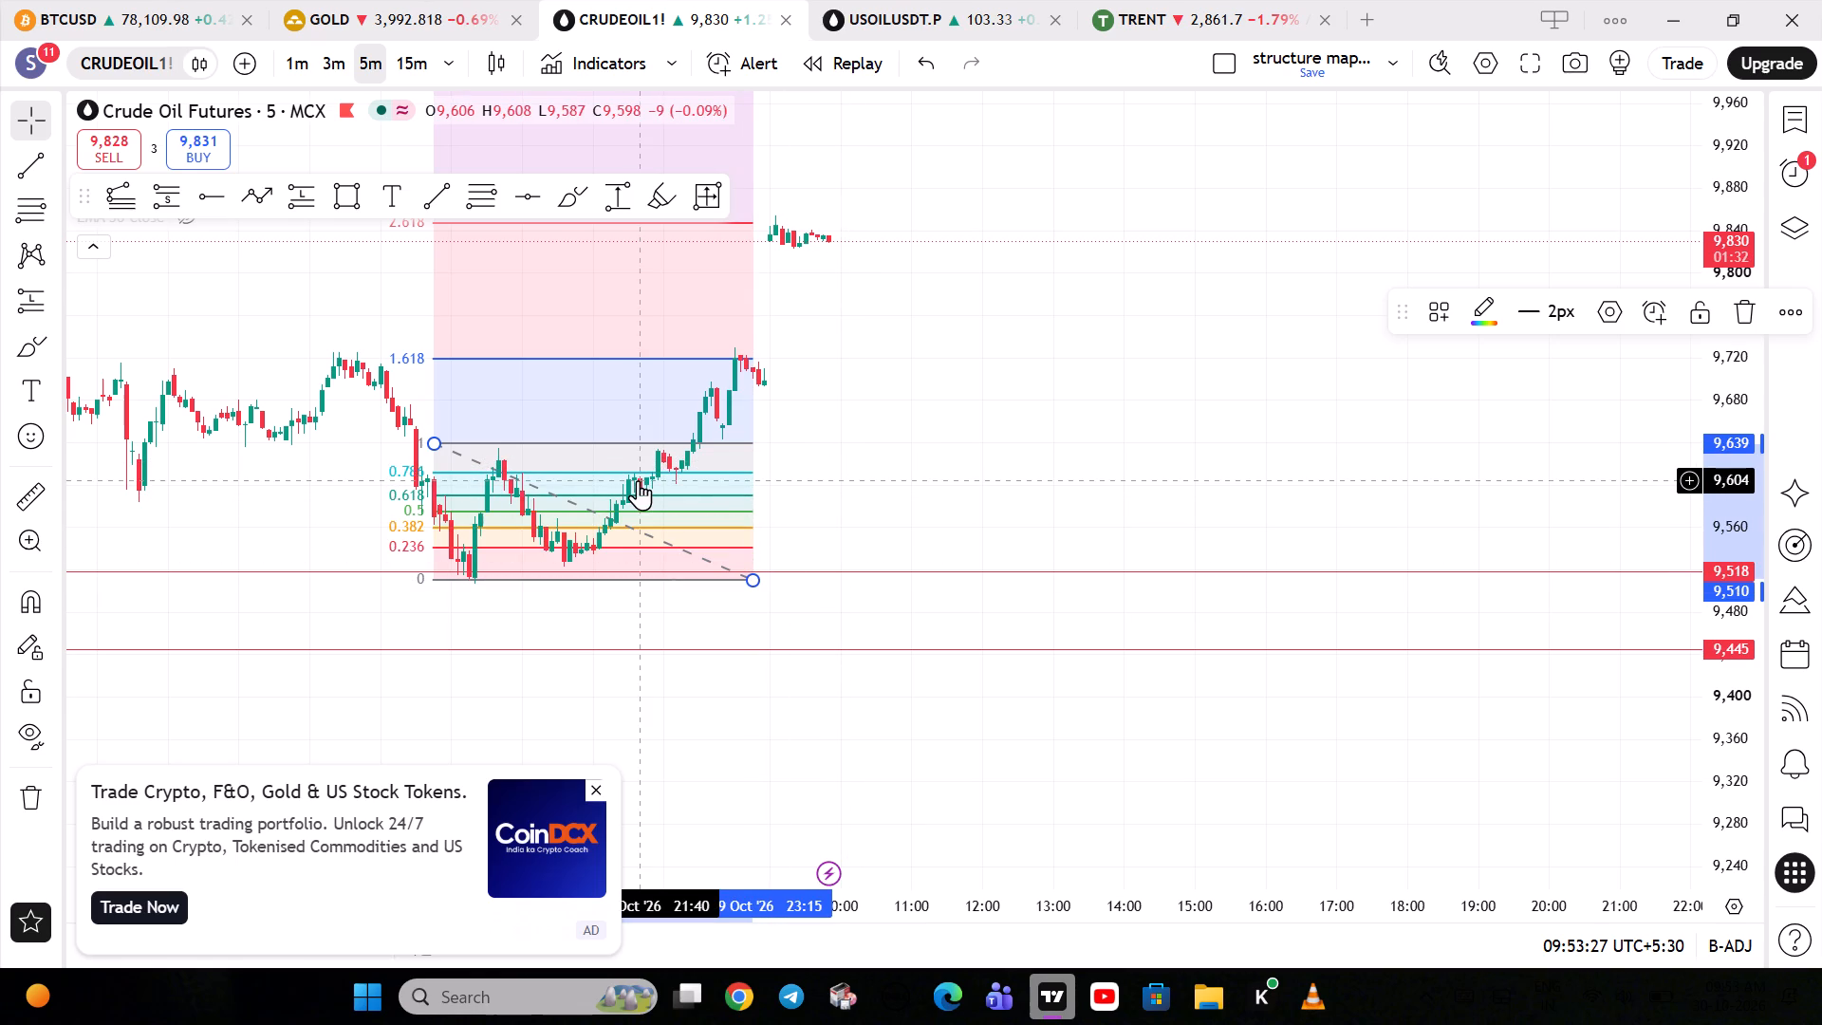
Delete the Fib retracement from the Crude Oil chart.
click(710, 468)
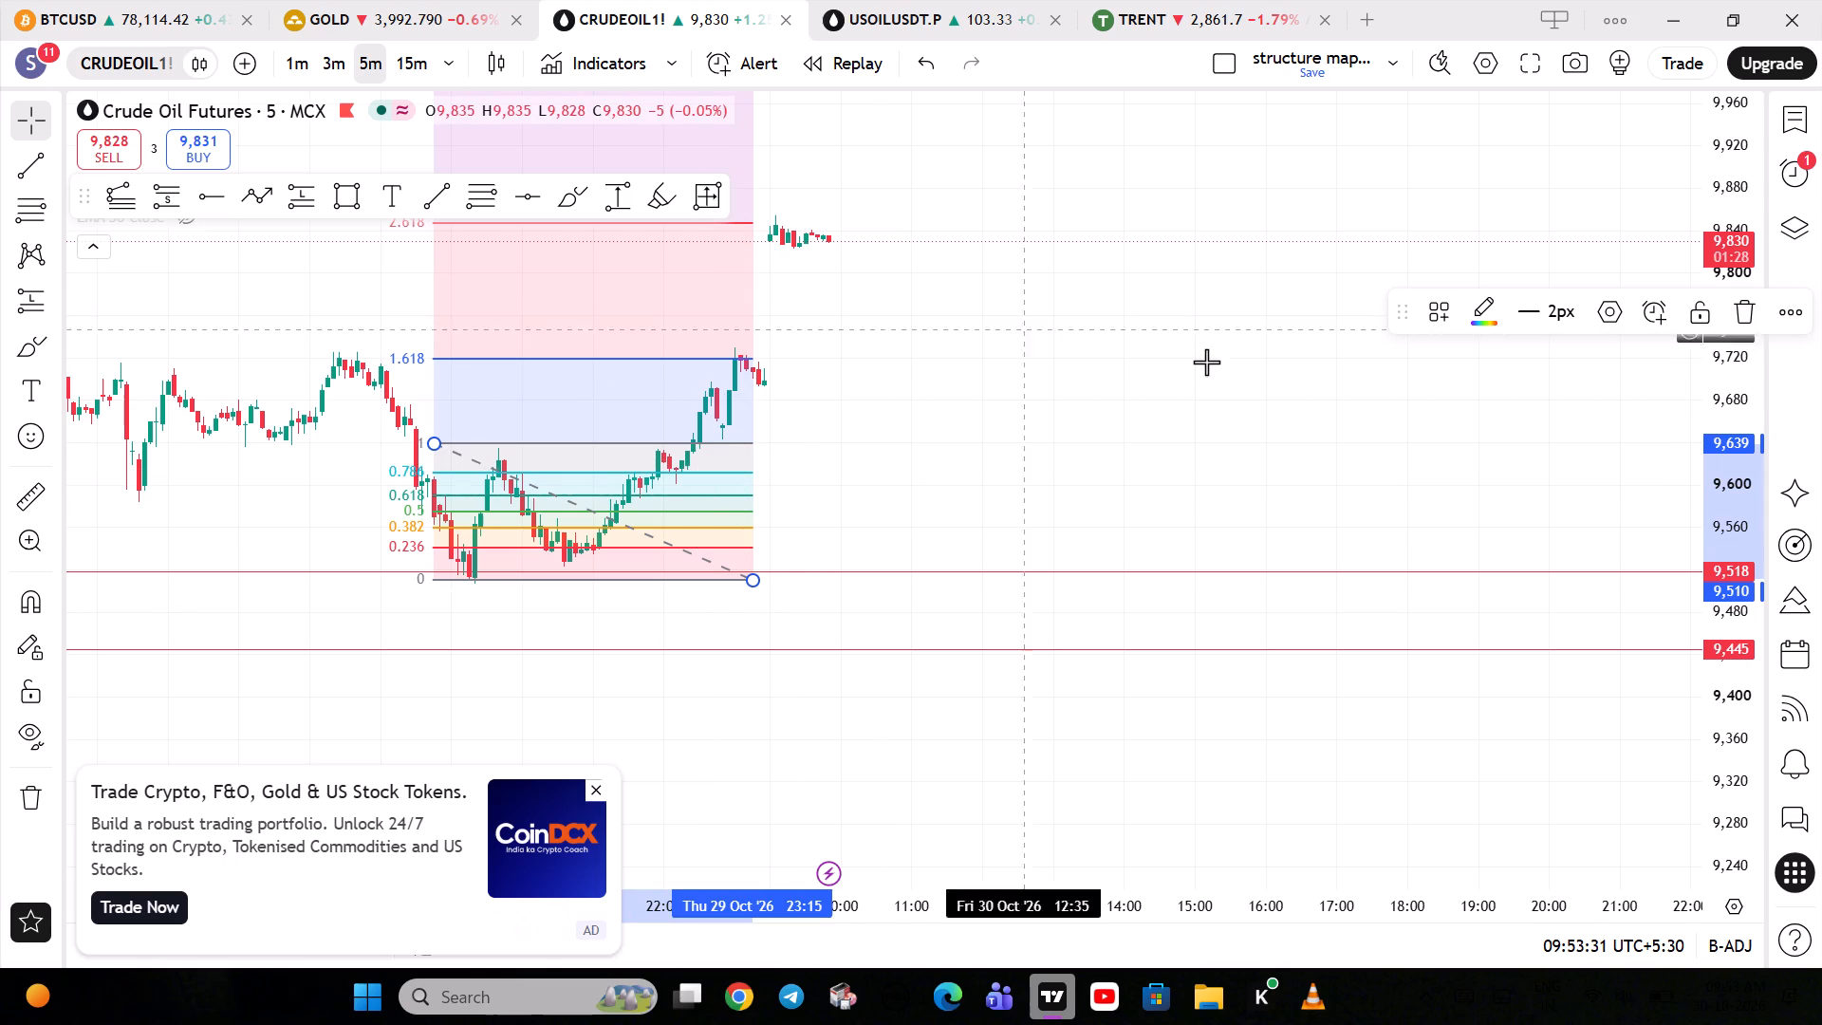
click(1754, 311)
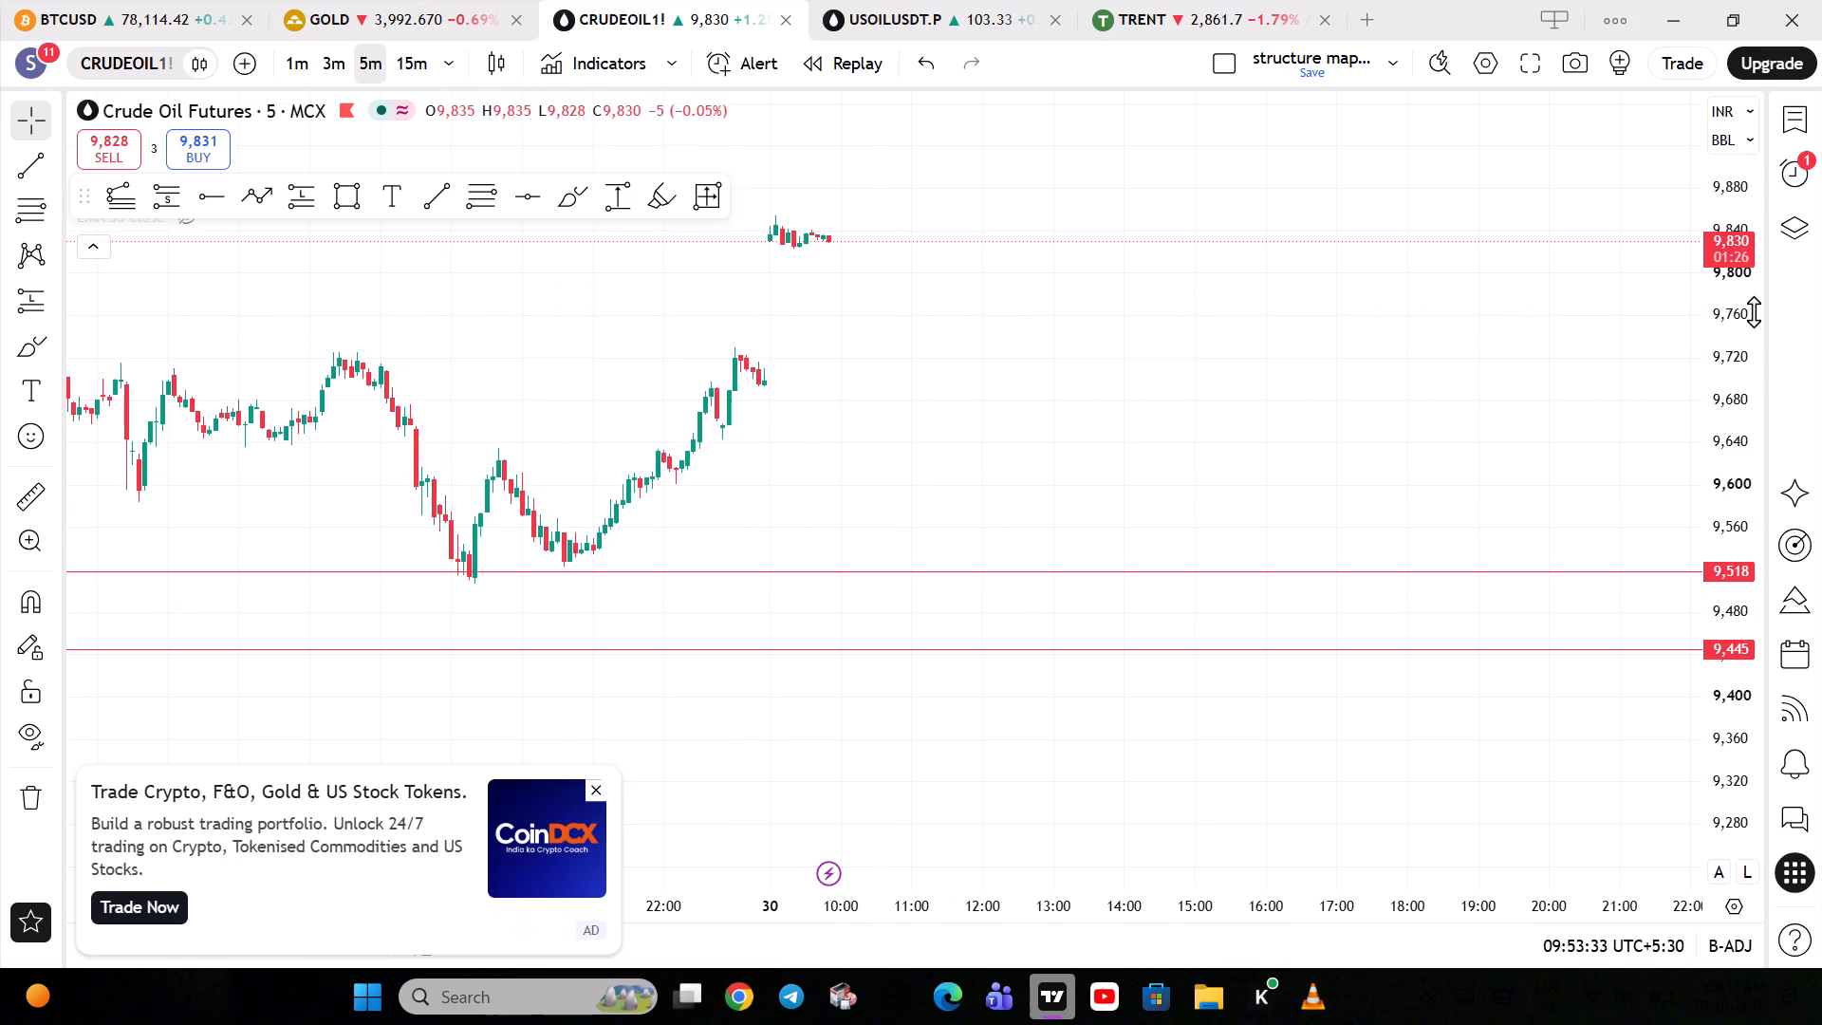
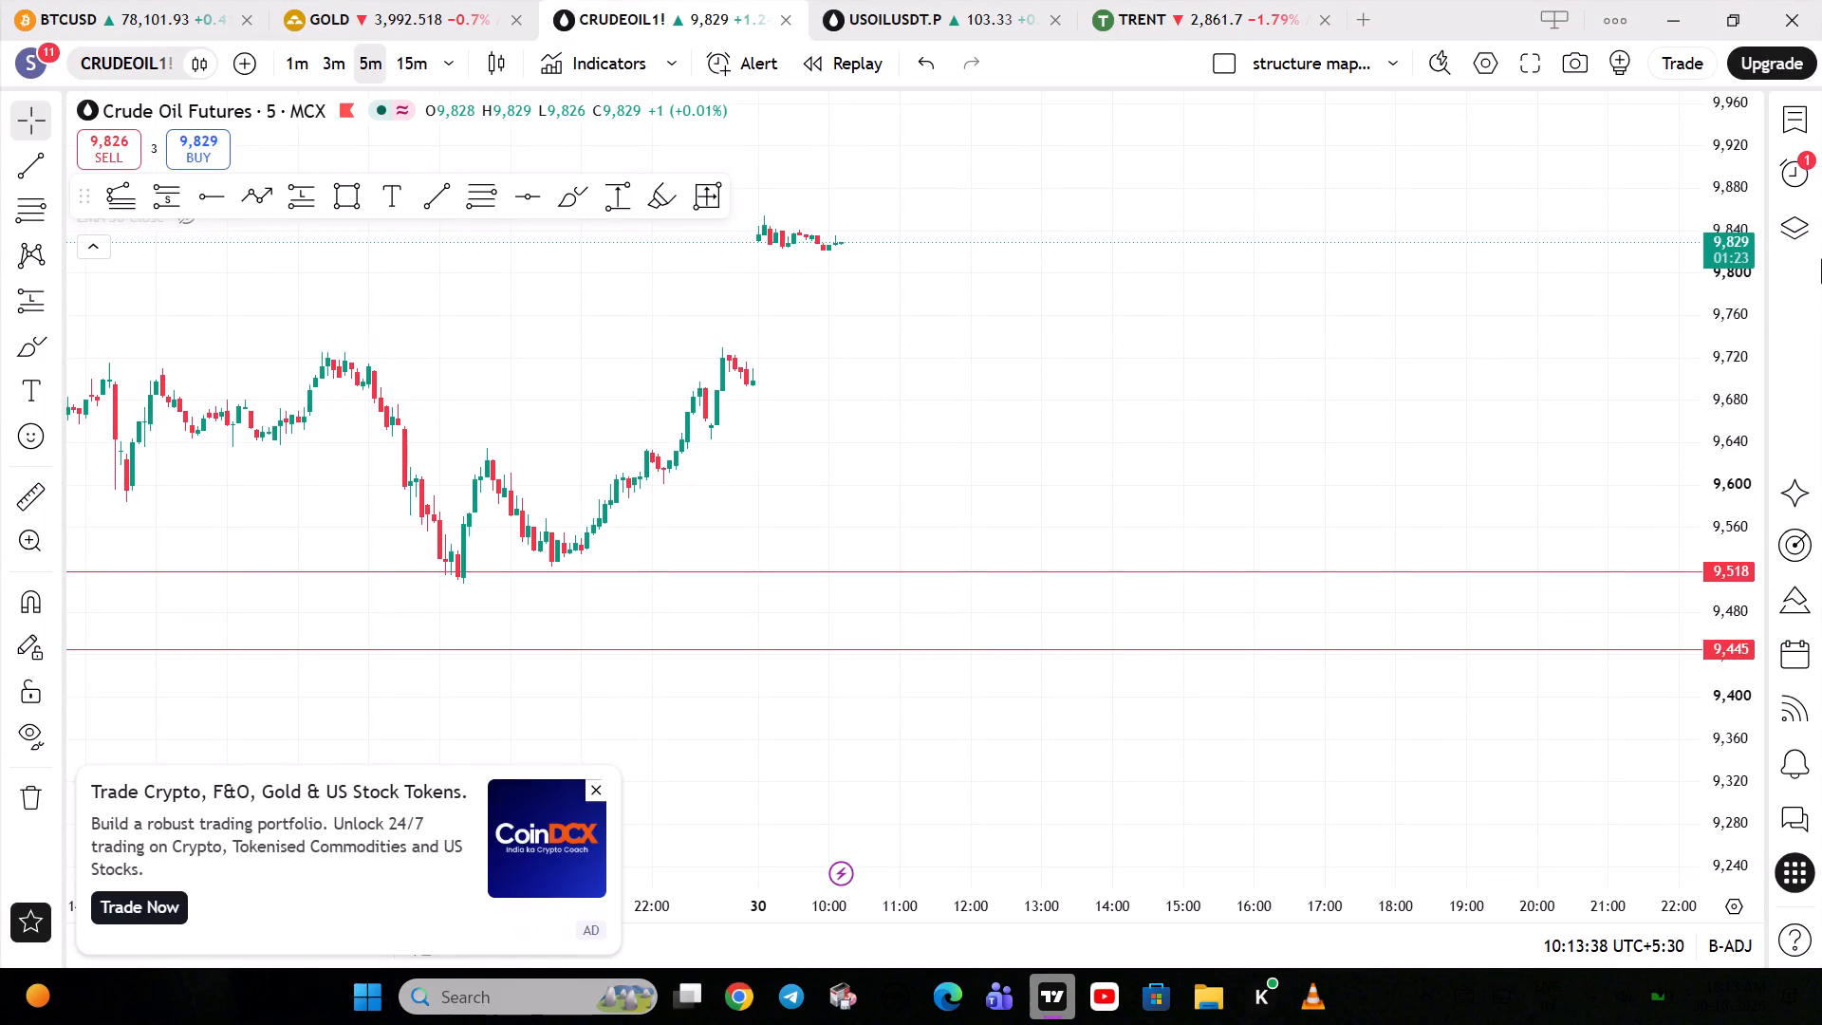
Switch to the Gold 1-minute chart and examine the price action inside the short position entered at 3,999.089.
click(355, 0)
click(745, 815)
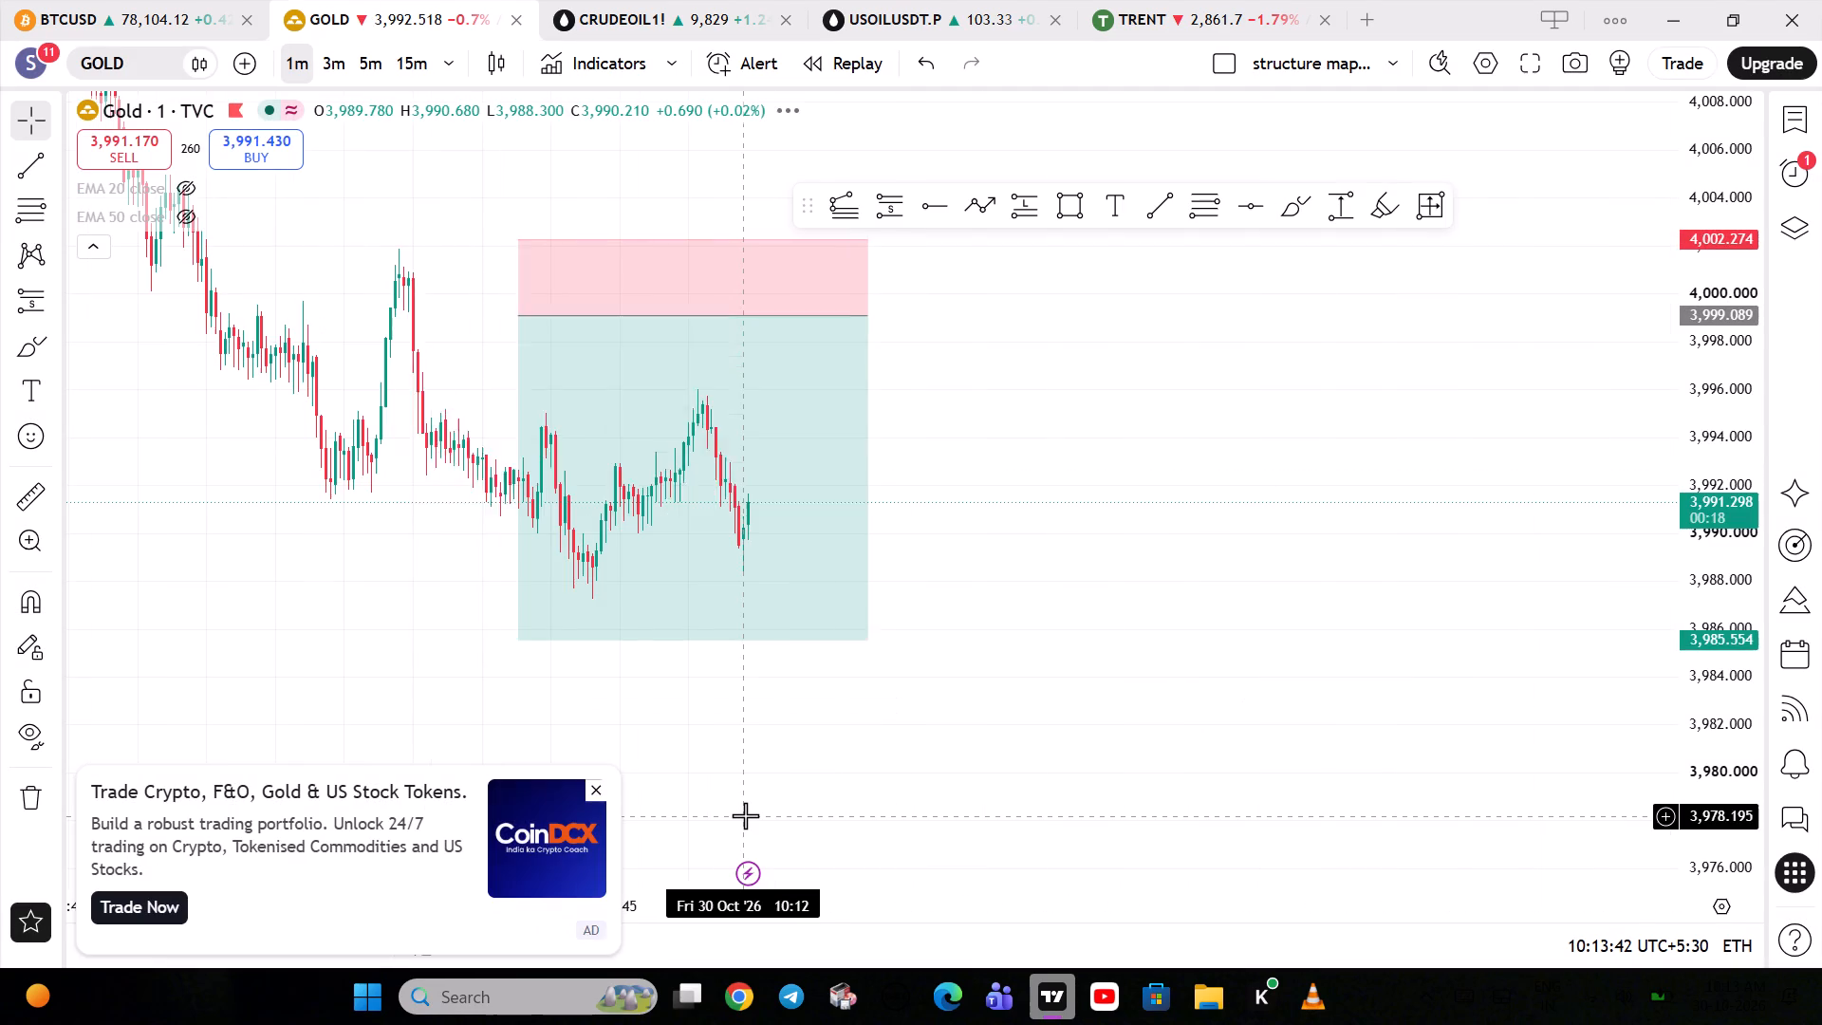
drag(939, 422, 1005, 423)
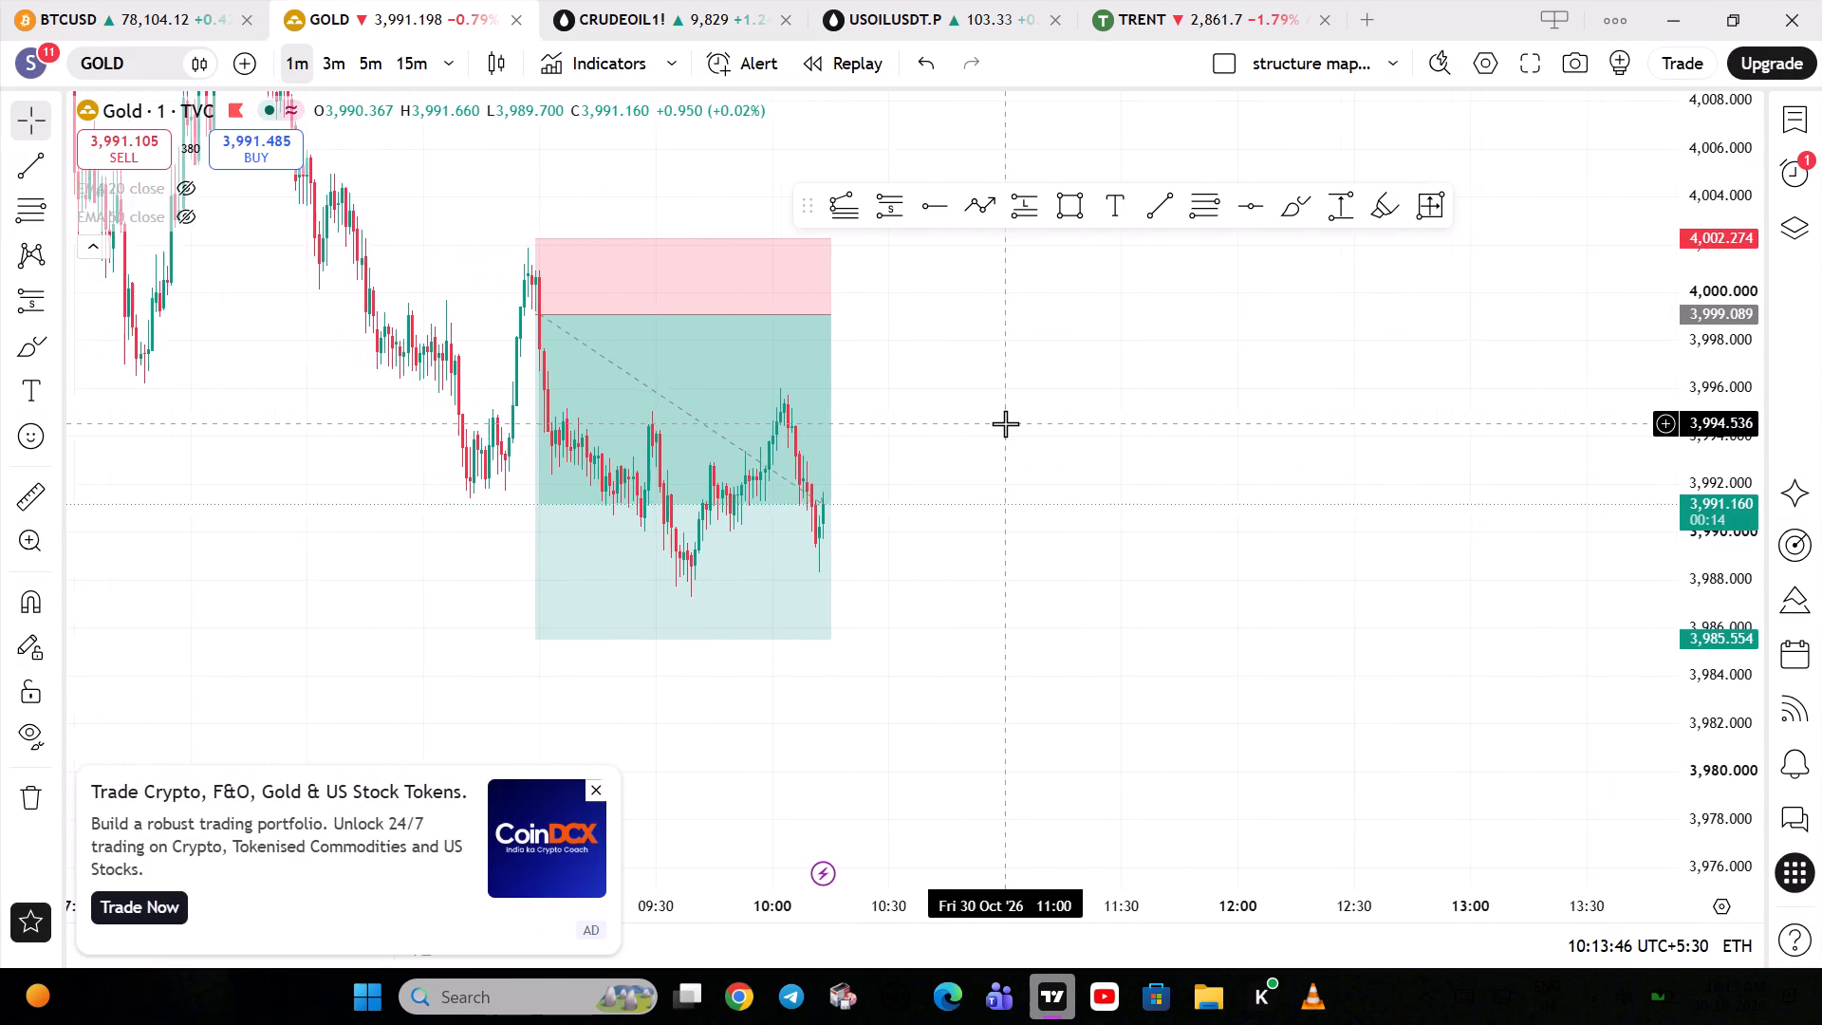
drag(839, 319, 937, 302)
drag(1070, 328, 857, 379)
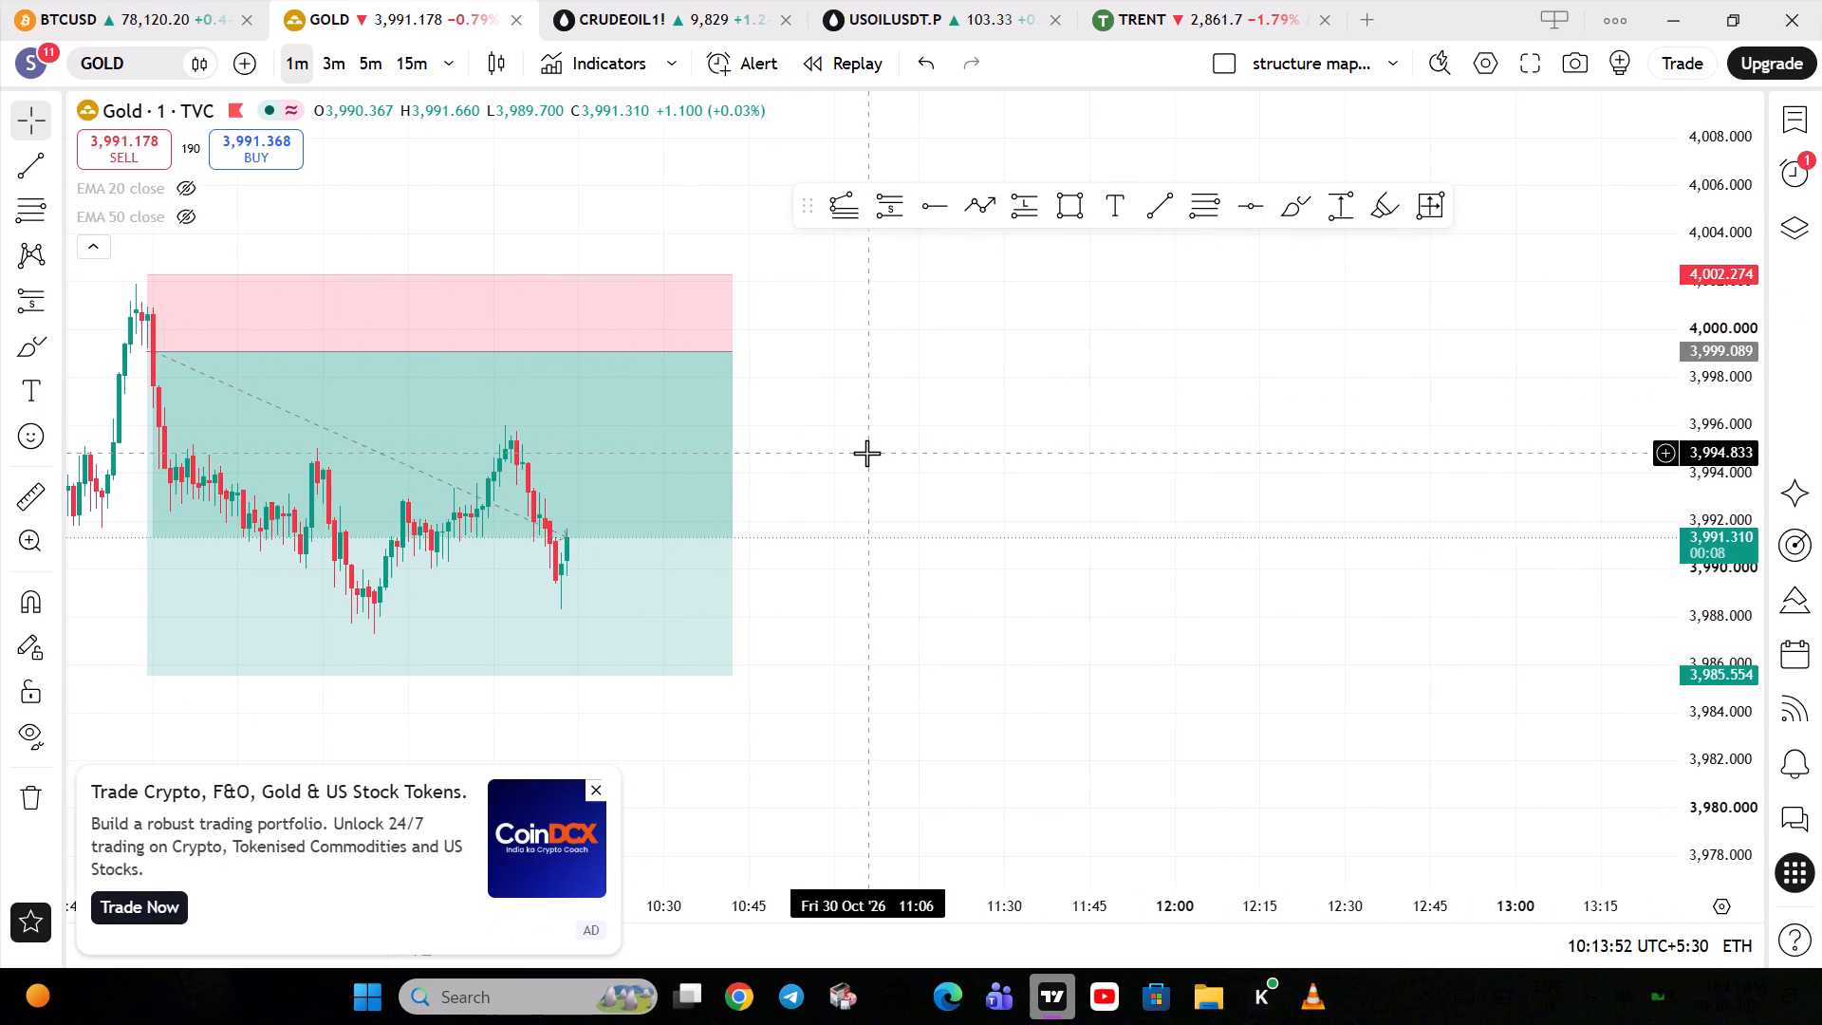
drag(866, 453, 933, 416)
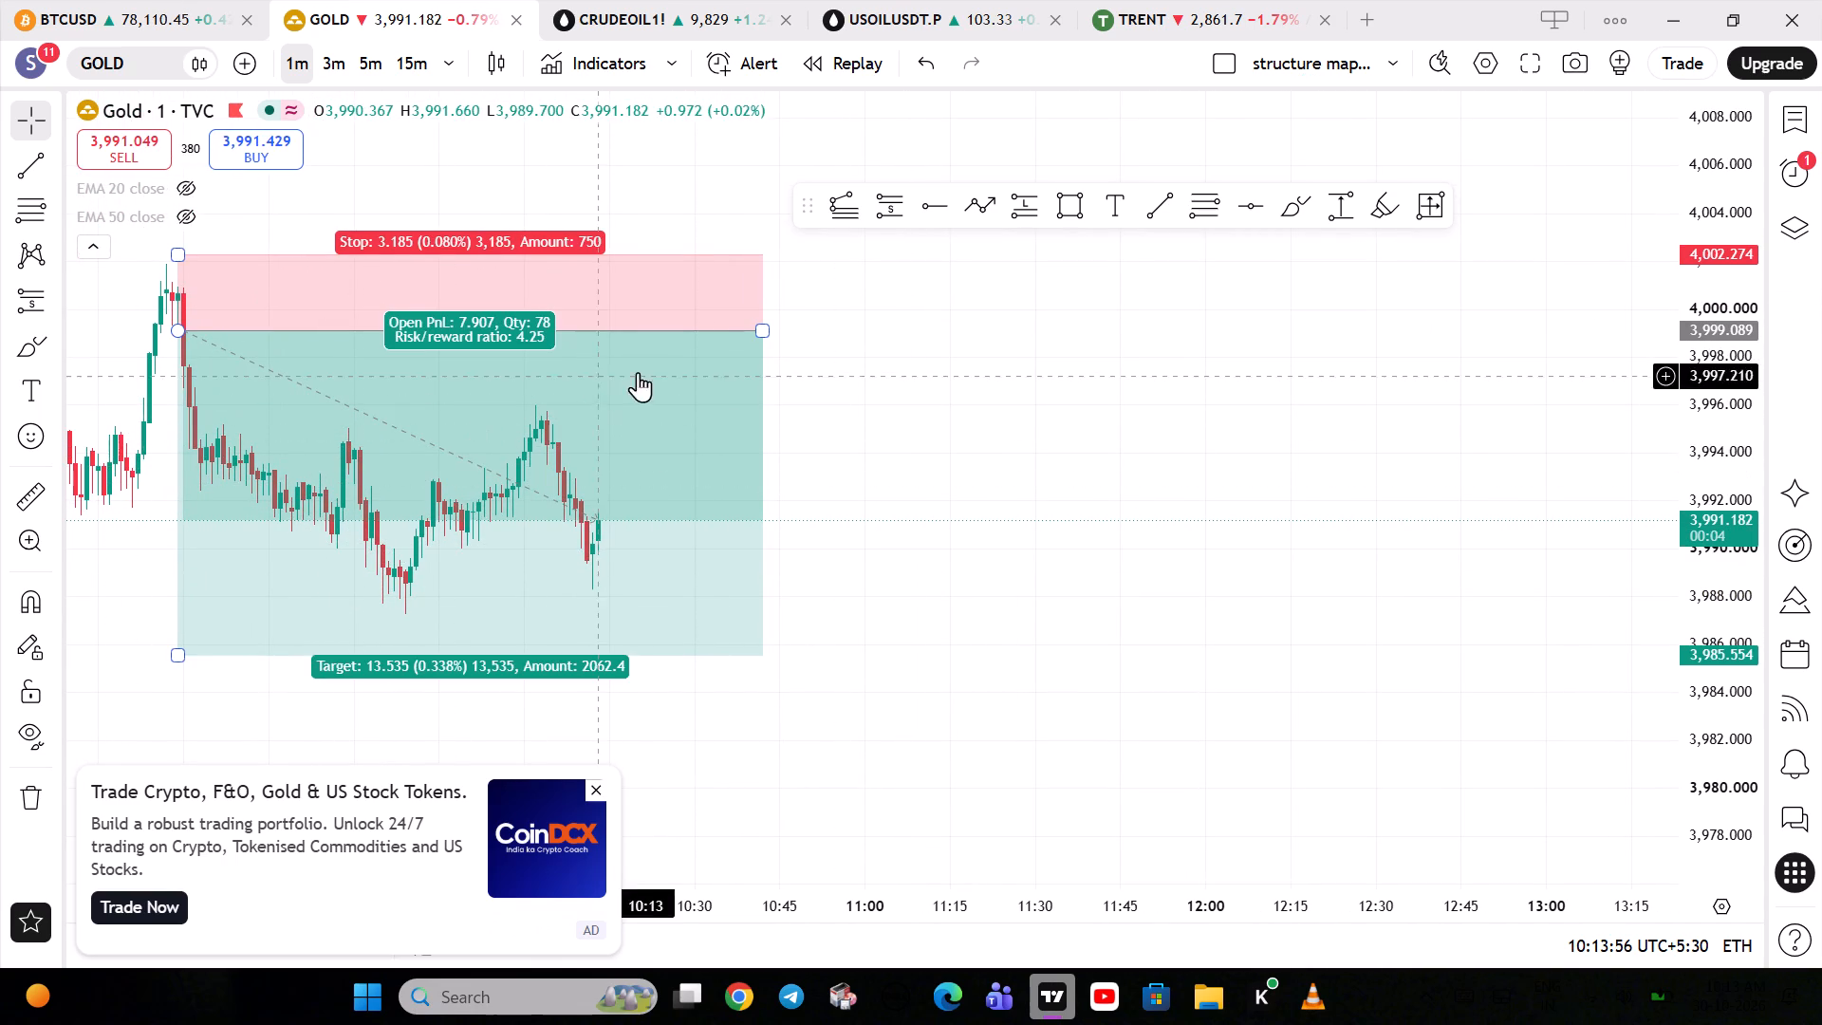
Compare Gold's price action around the short position on the 5-minute, 3-minute and 1-minute timeframes.
click(371, 71)
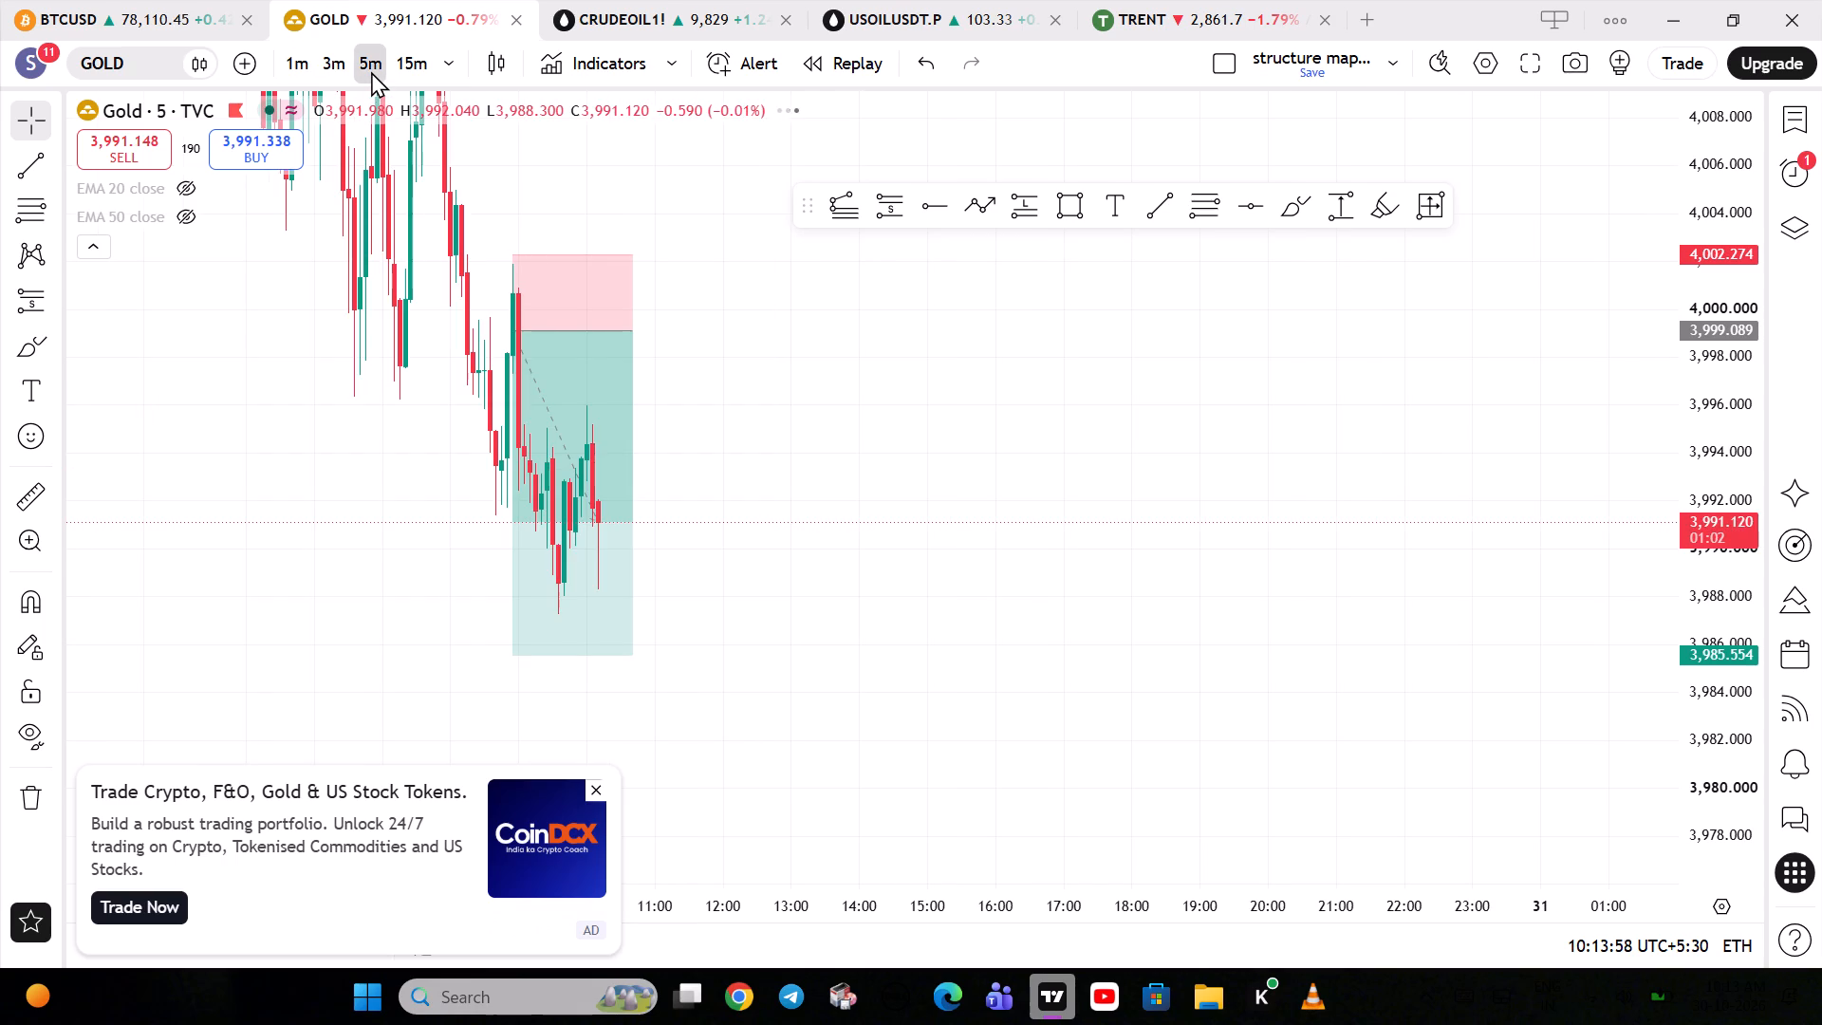
click(316, 51)
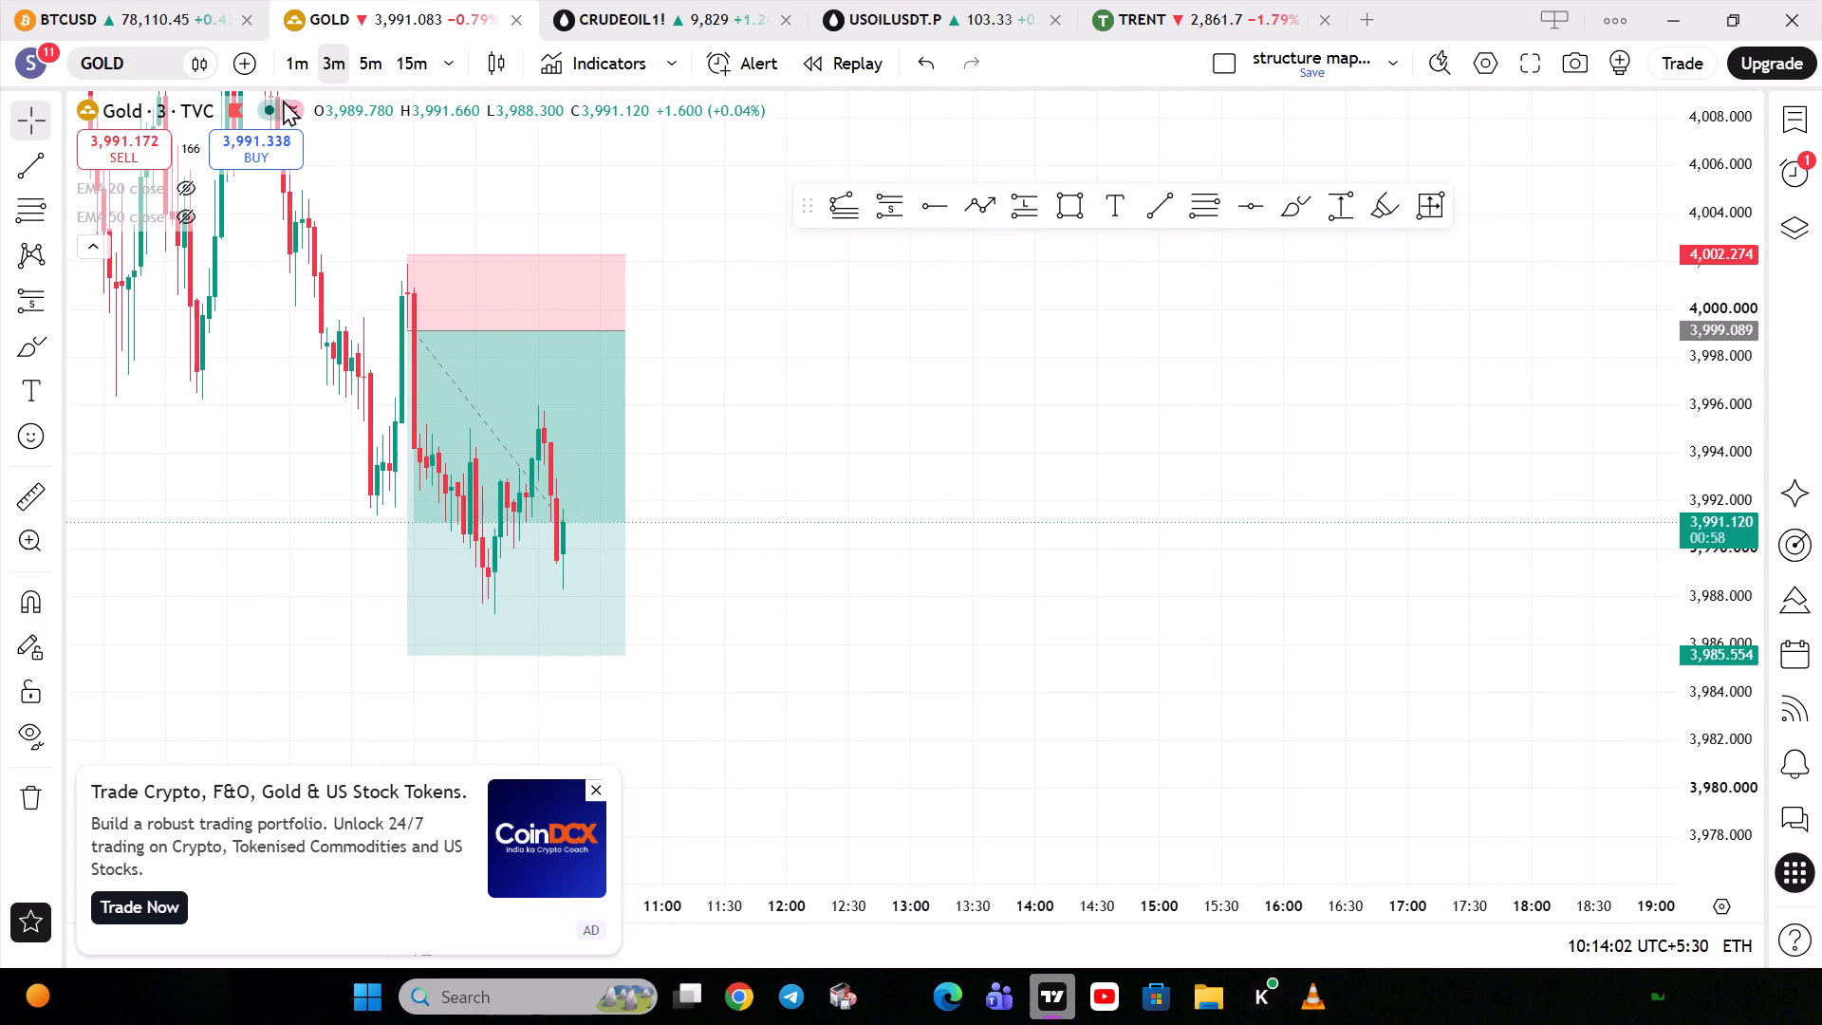
click(291, 74)
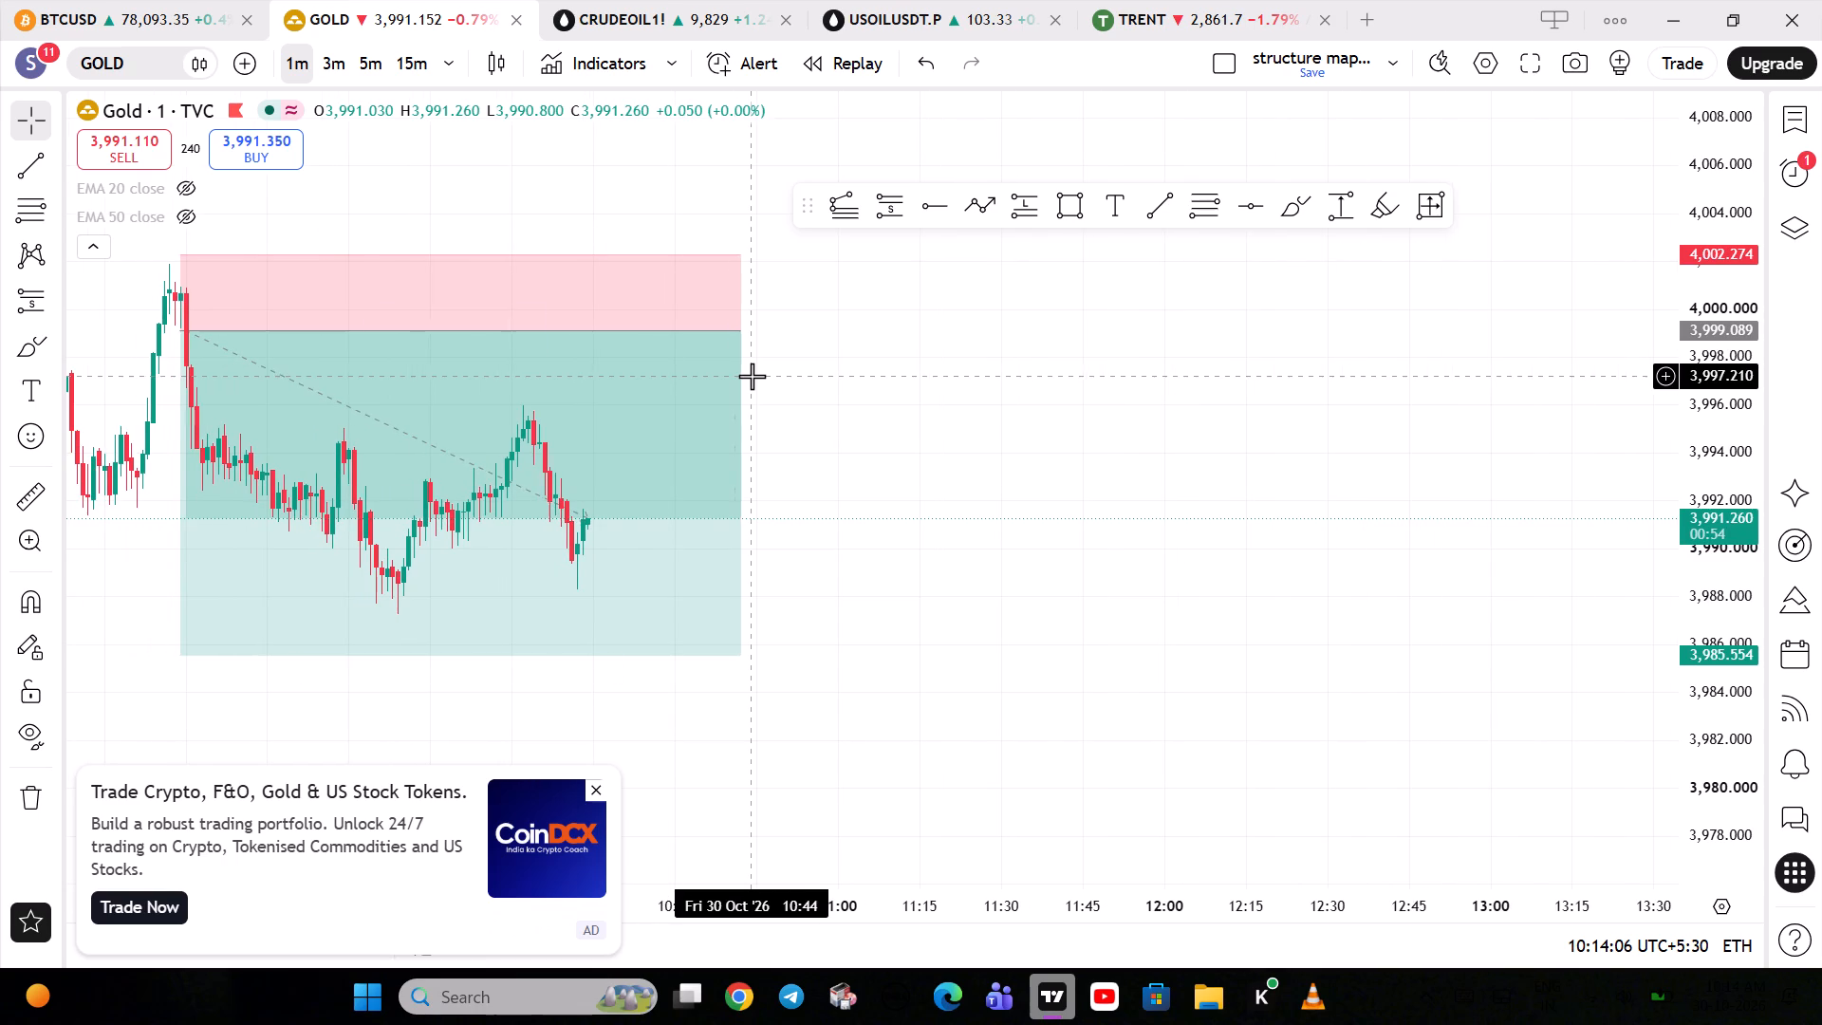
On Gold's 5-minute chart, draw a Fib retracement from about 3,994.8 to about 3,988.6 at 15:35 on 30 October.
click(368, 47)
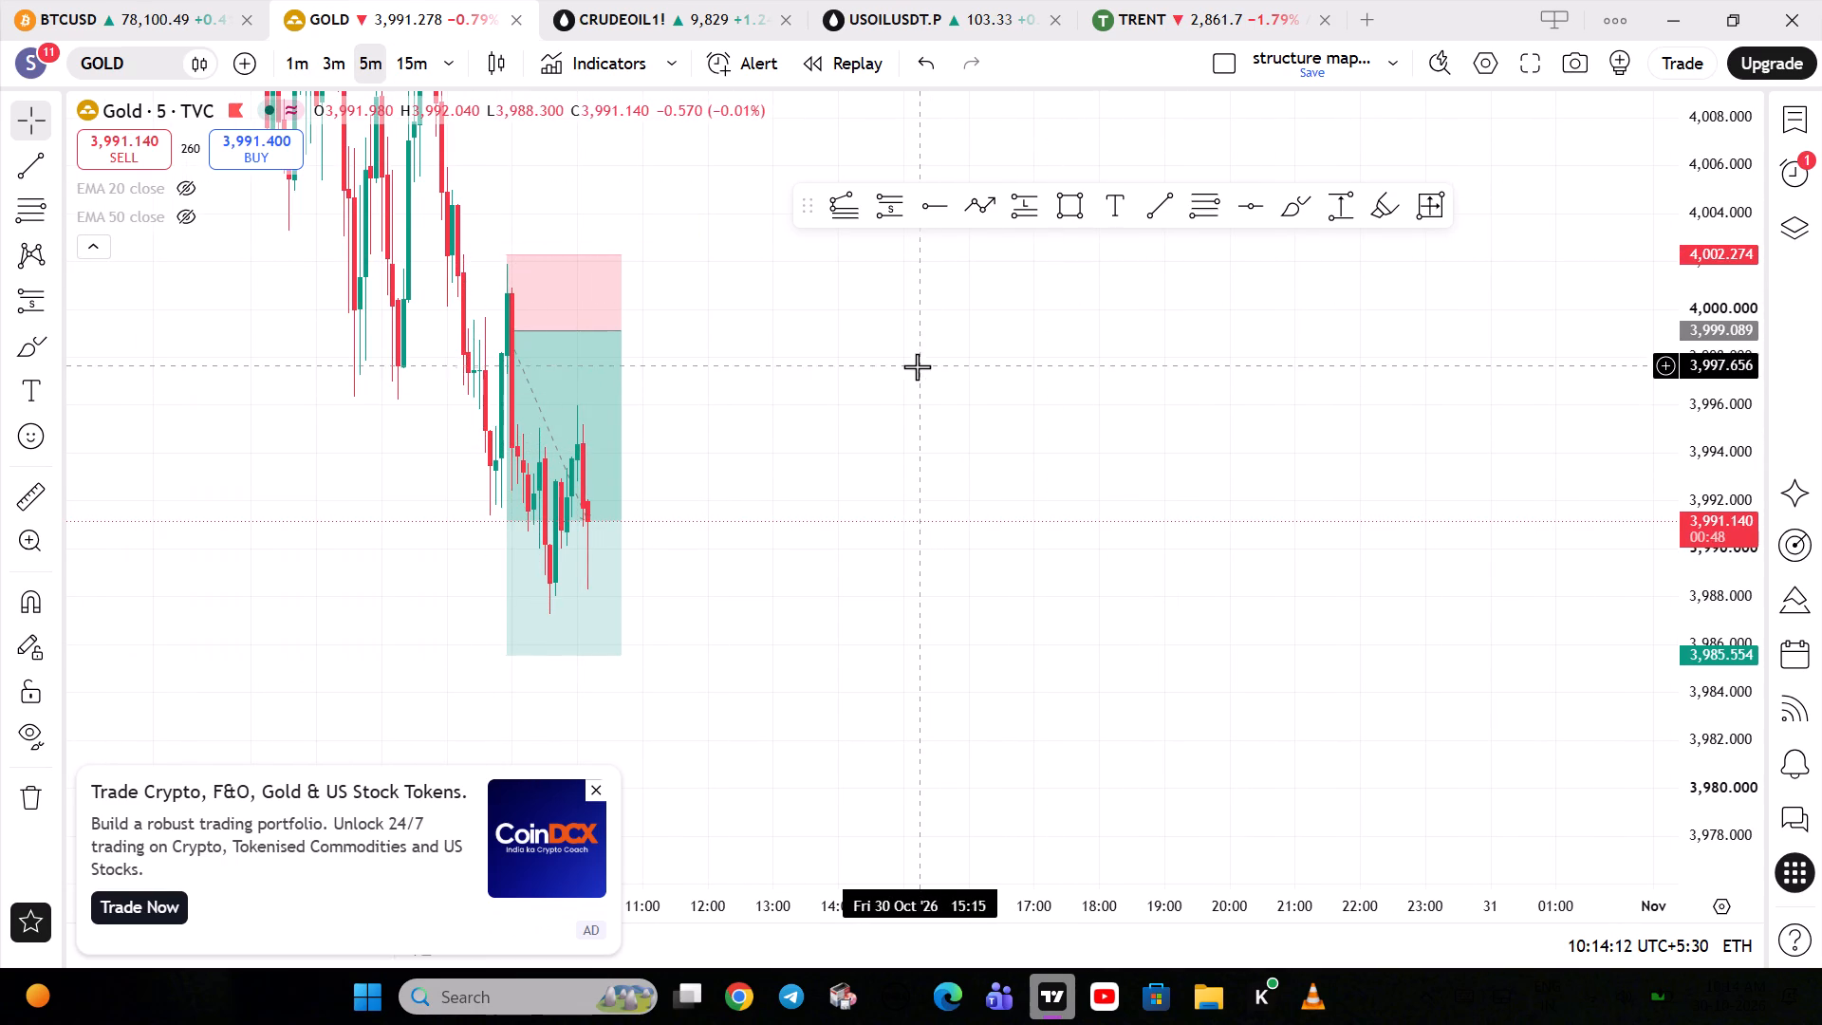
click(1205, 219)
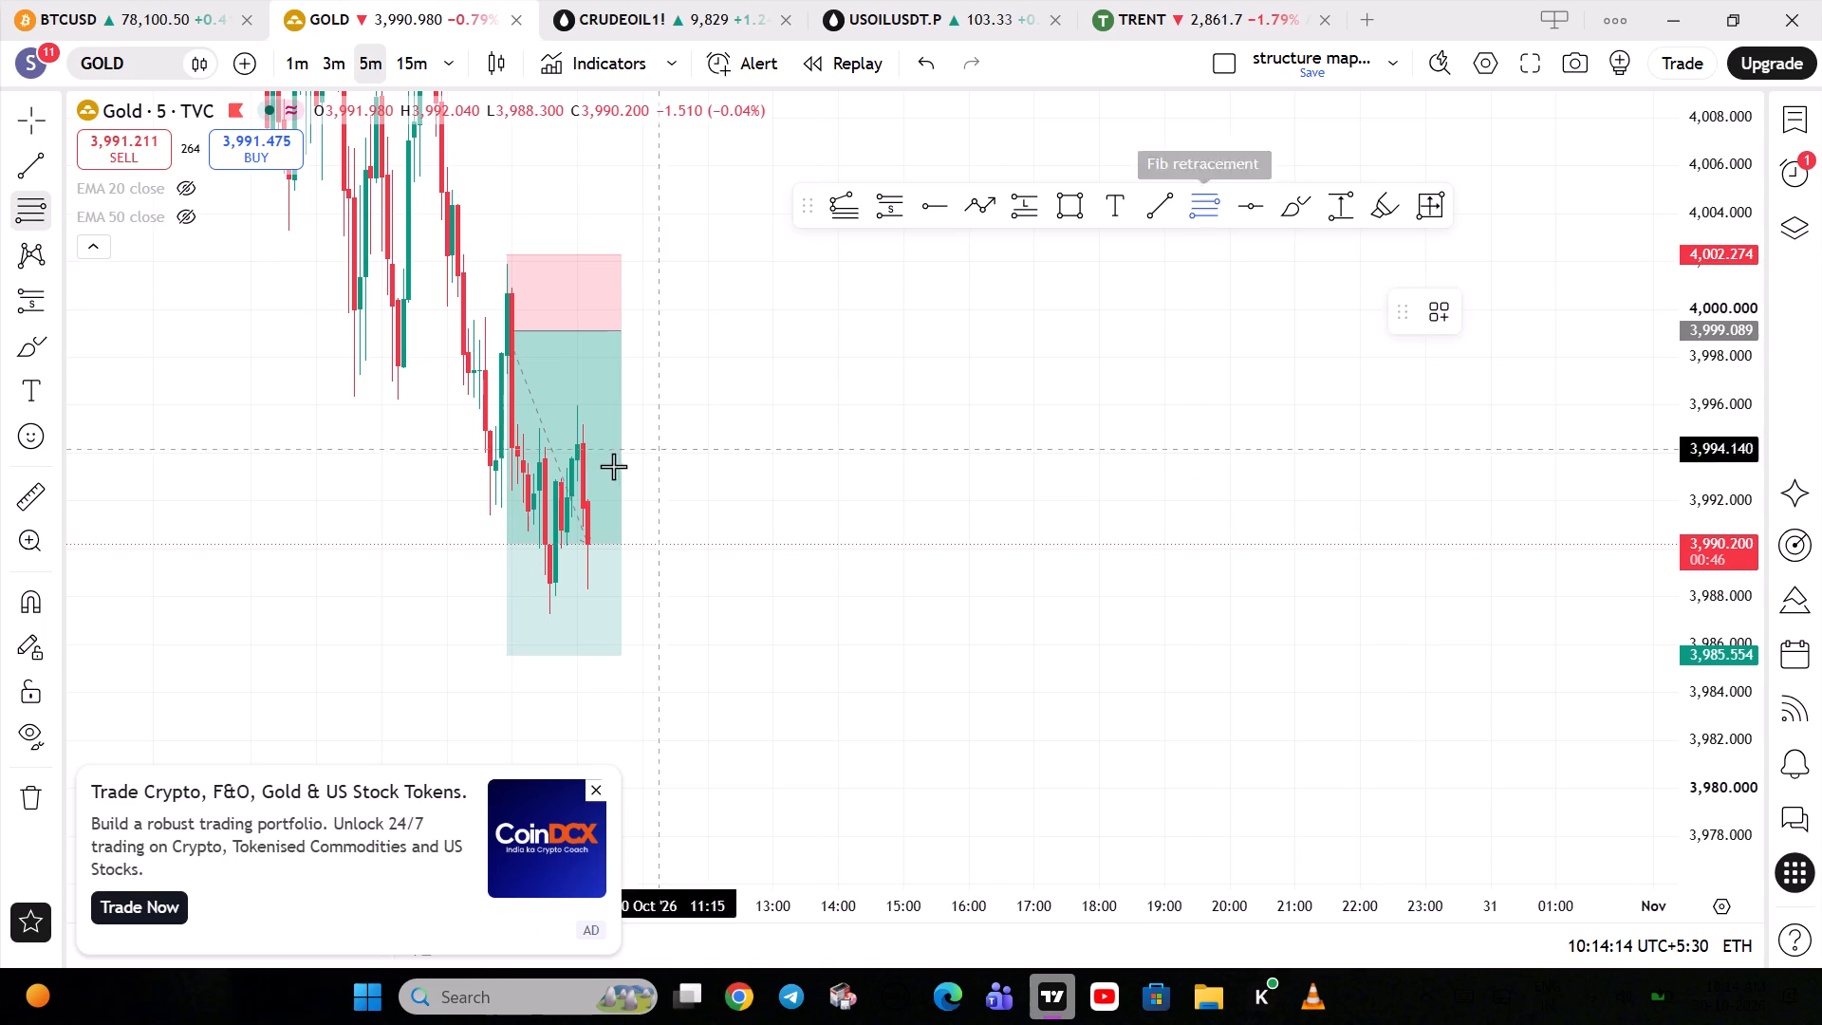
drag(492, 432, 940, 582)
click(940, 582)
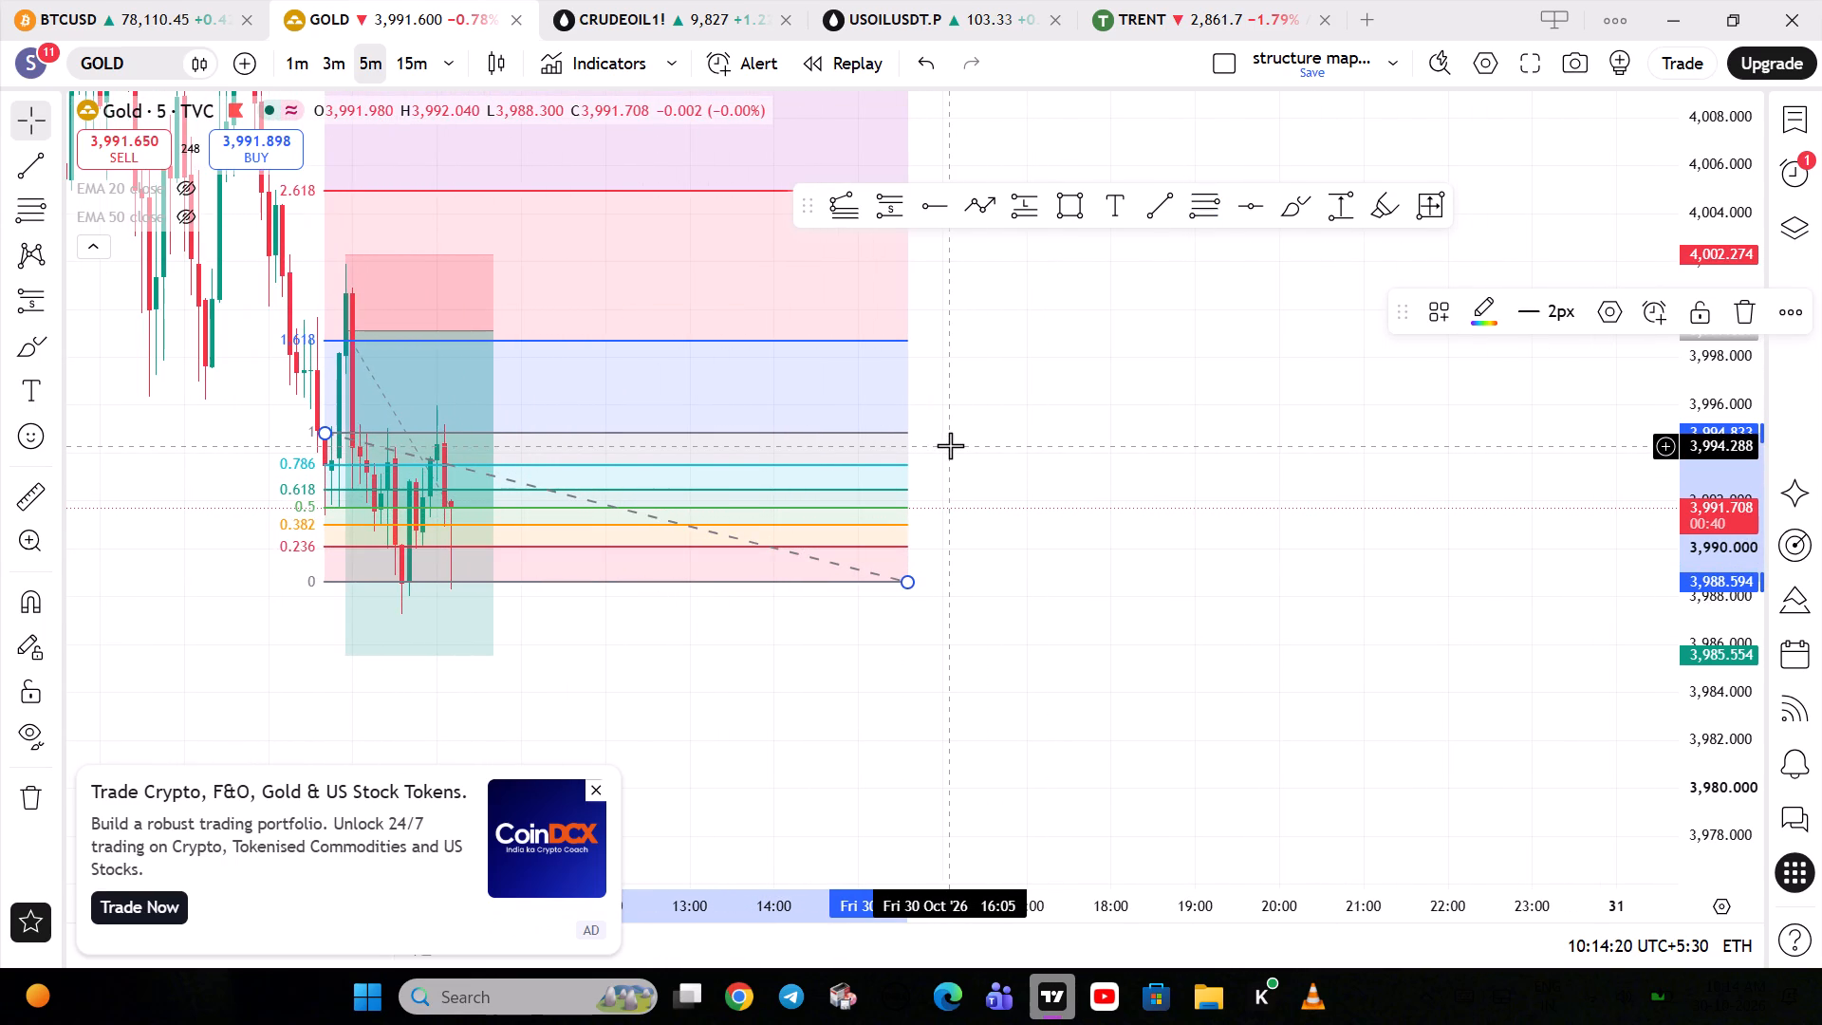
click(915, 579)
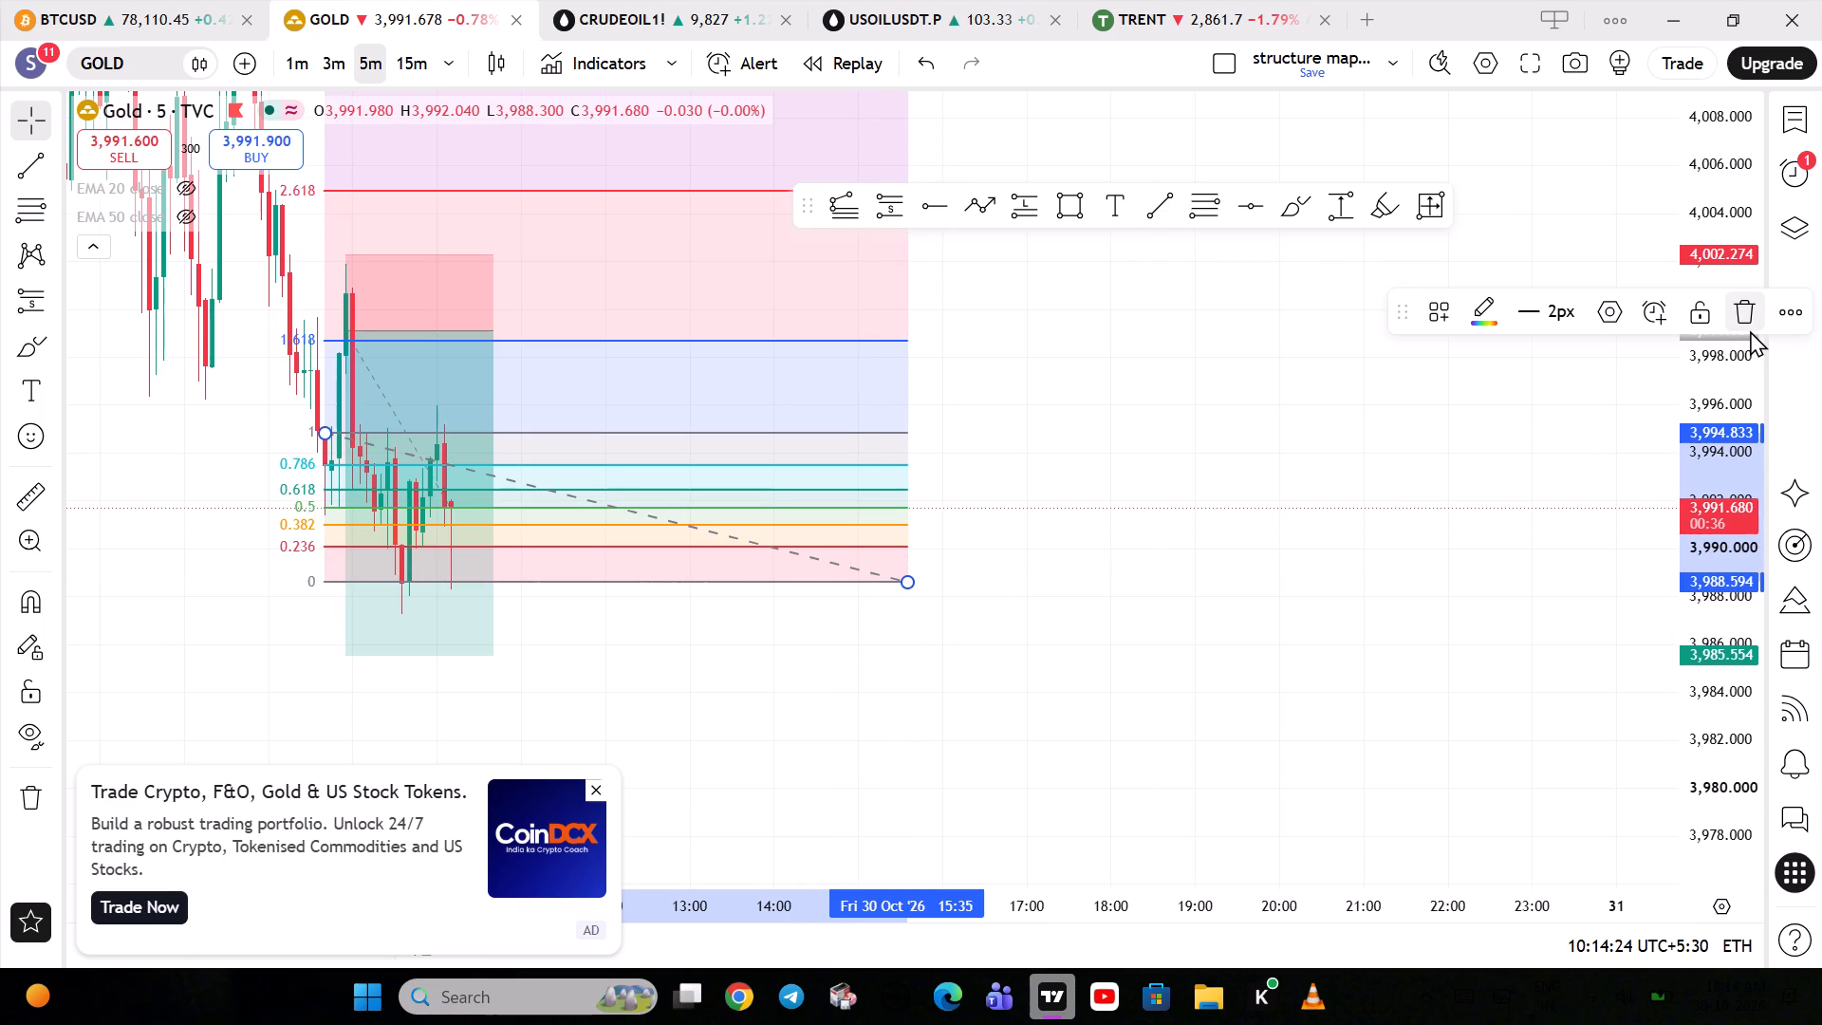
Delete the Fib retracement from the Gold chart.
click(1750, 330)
Set the Gold chart to the 1-minute timeframe.
click(285, 69)
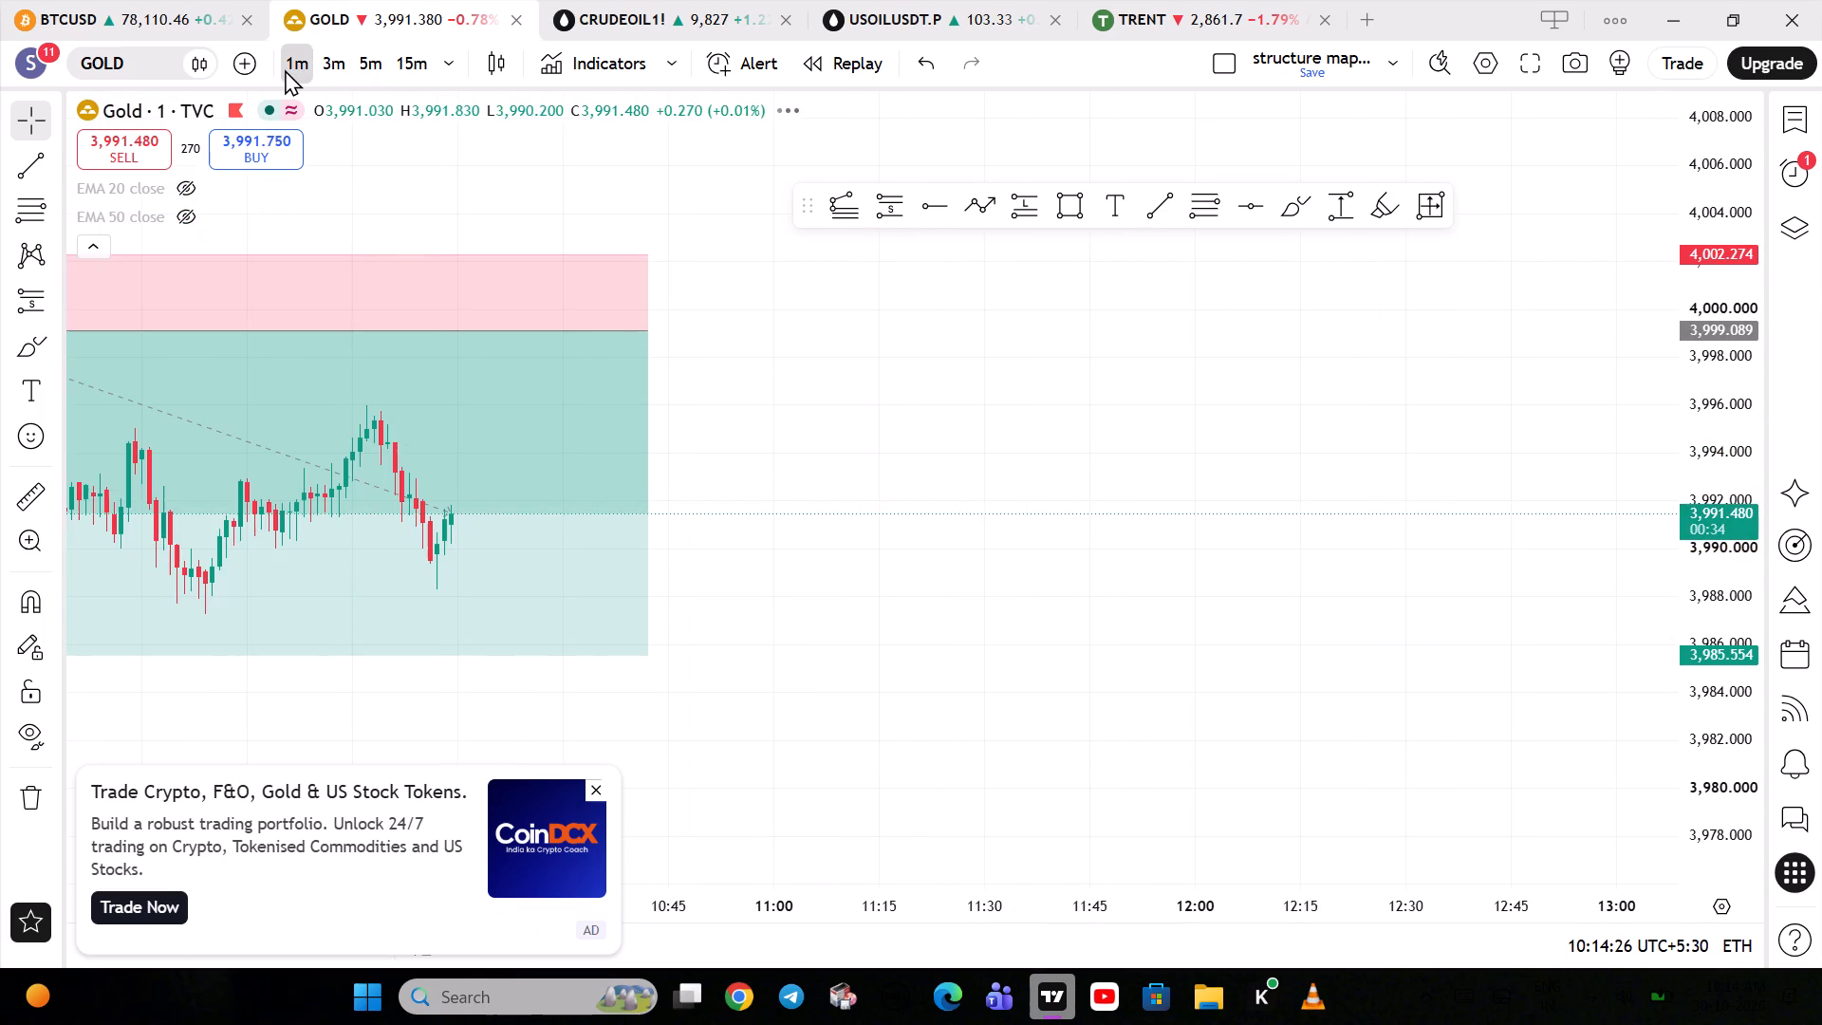
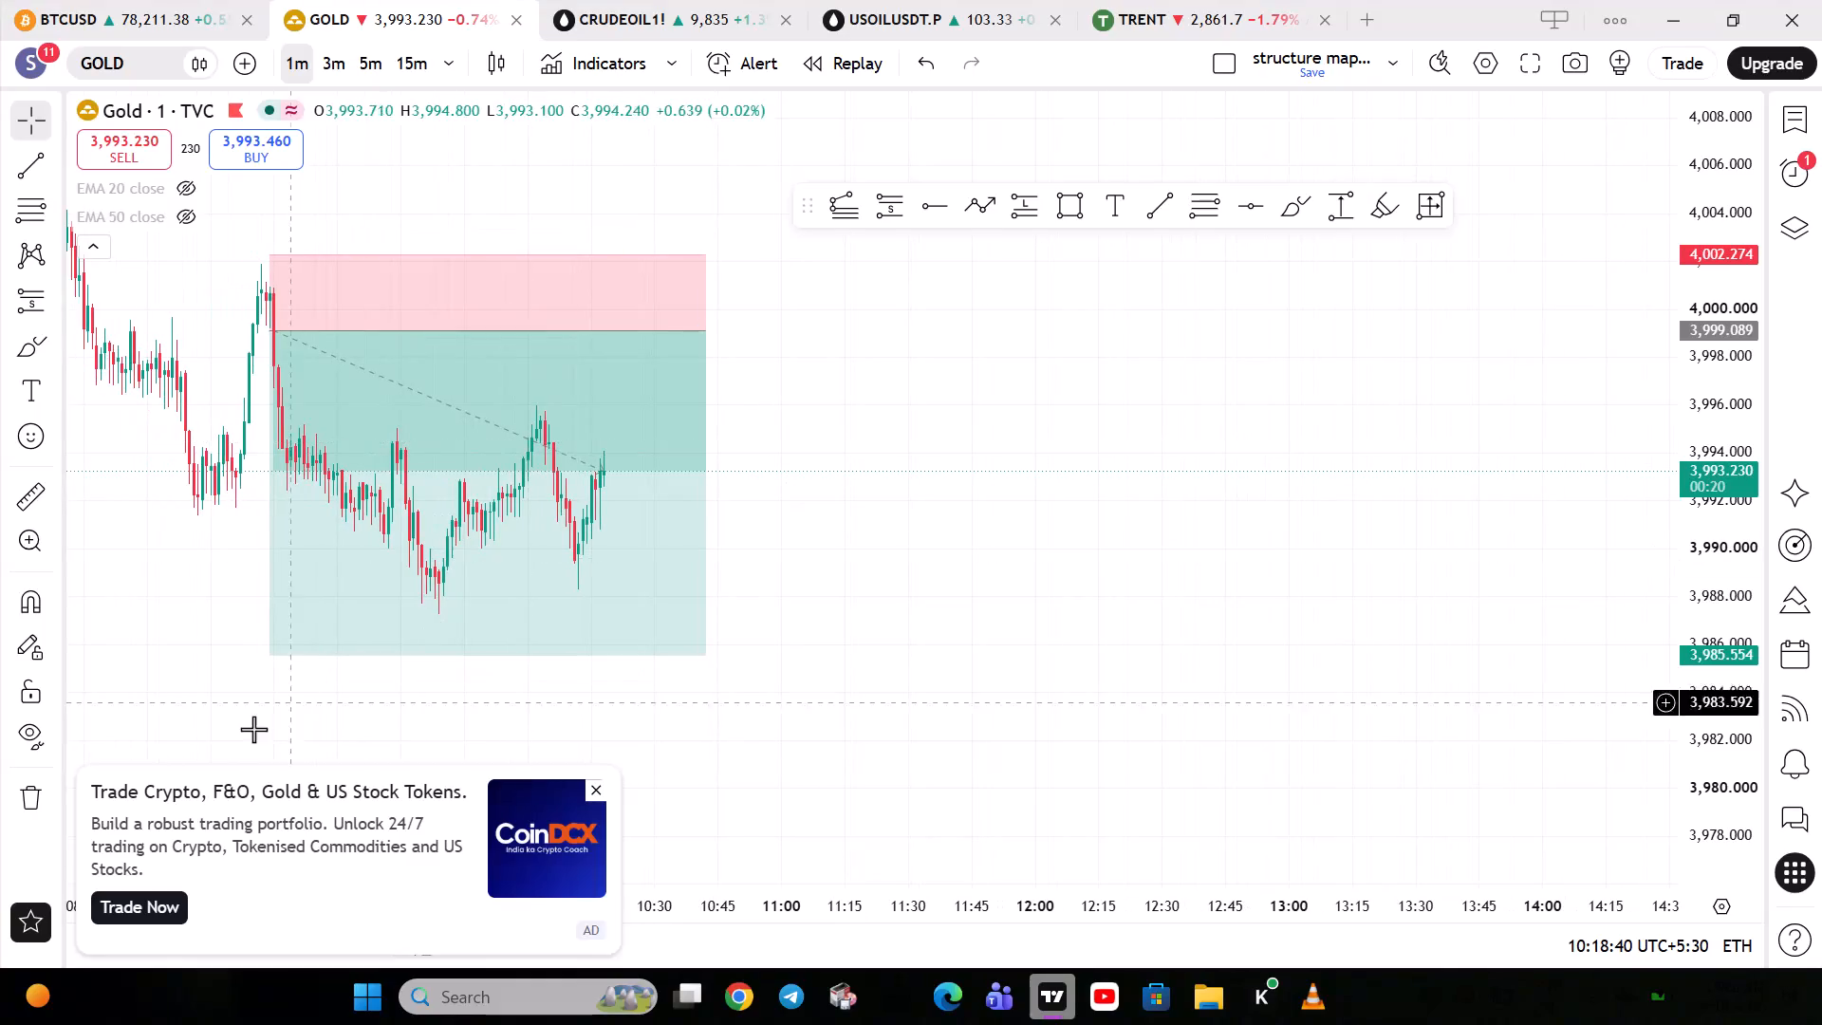
Move the short position's target on the 1-minute Gold chart up to about 3,988.1.
drag(274, 660, 280, 624)
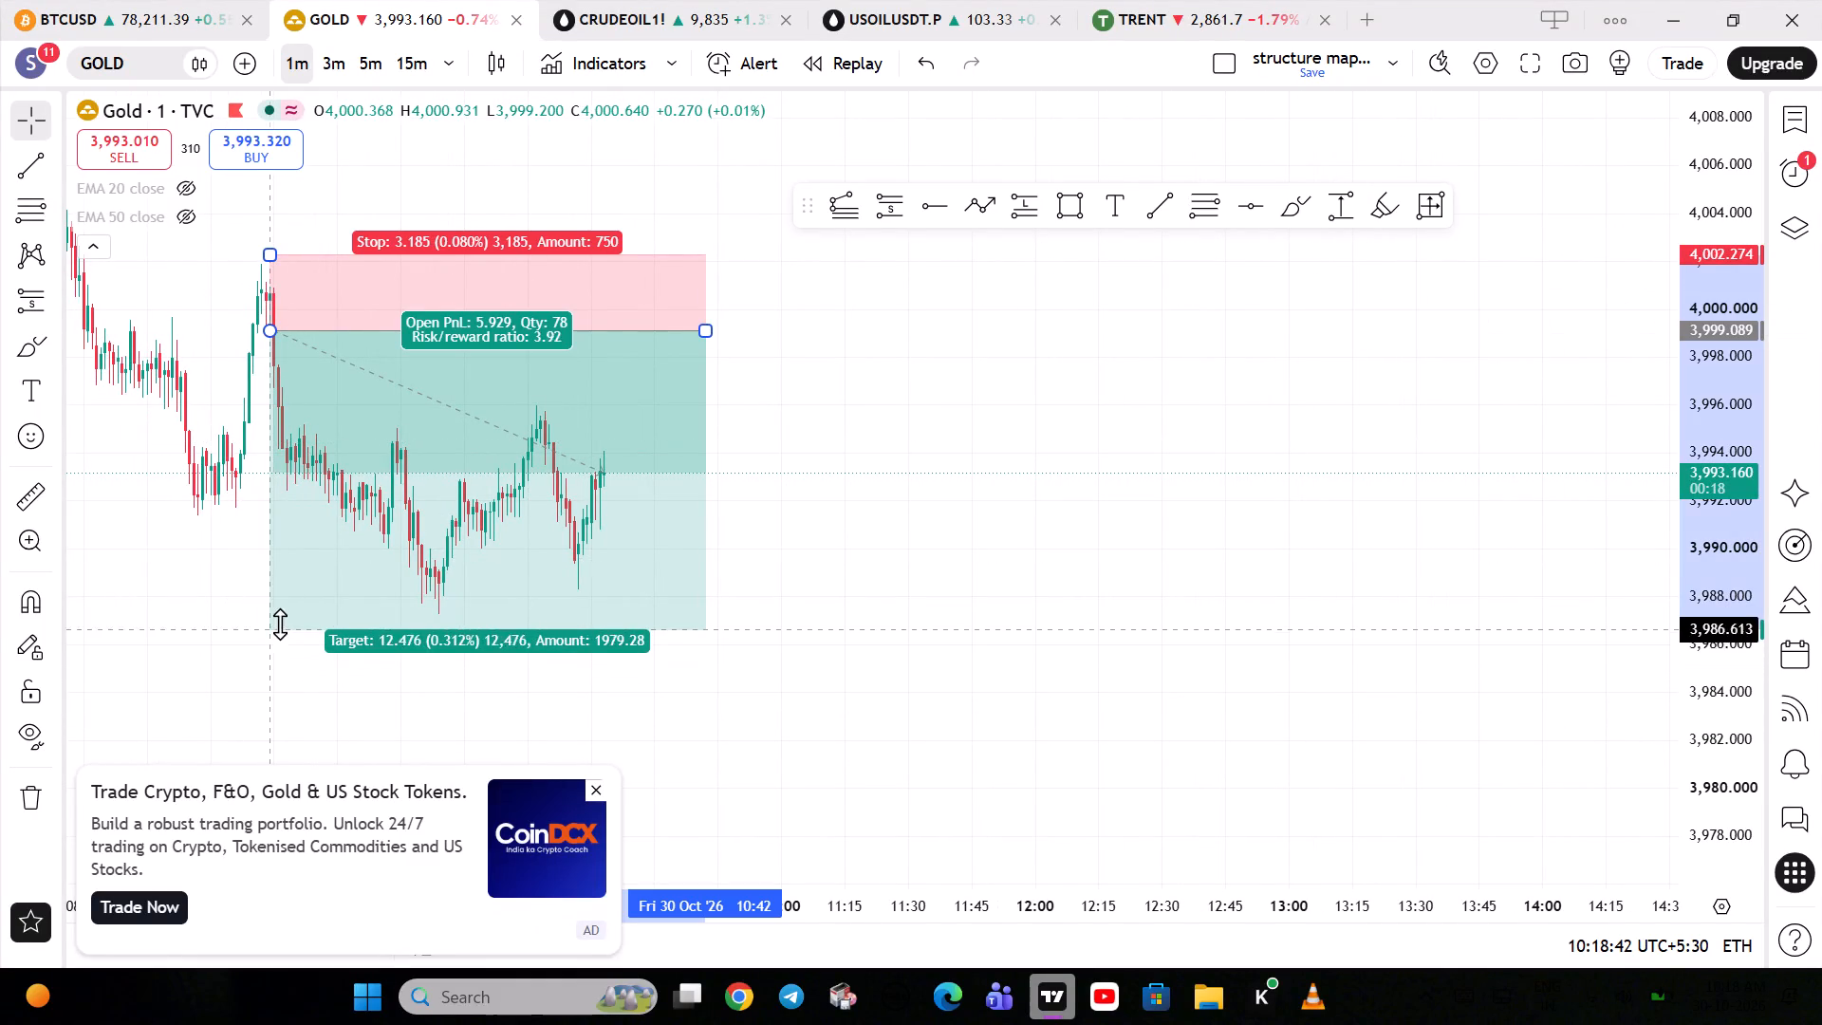
drag(280, 624, 276, 593)
click(809, 545)
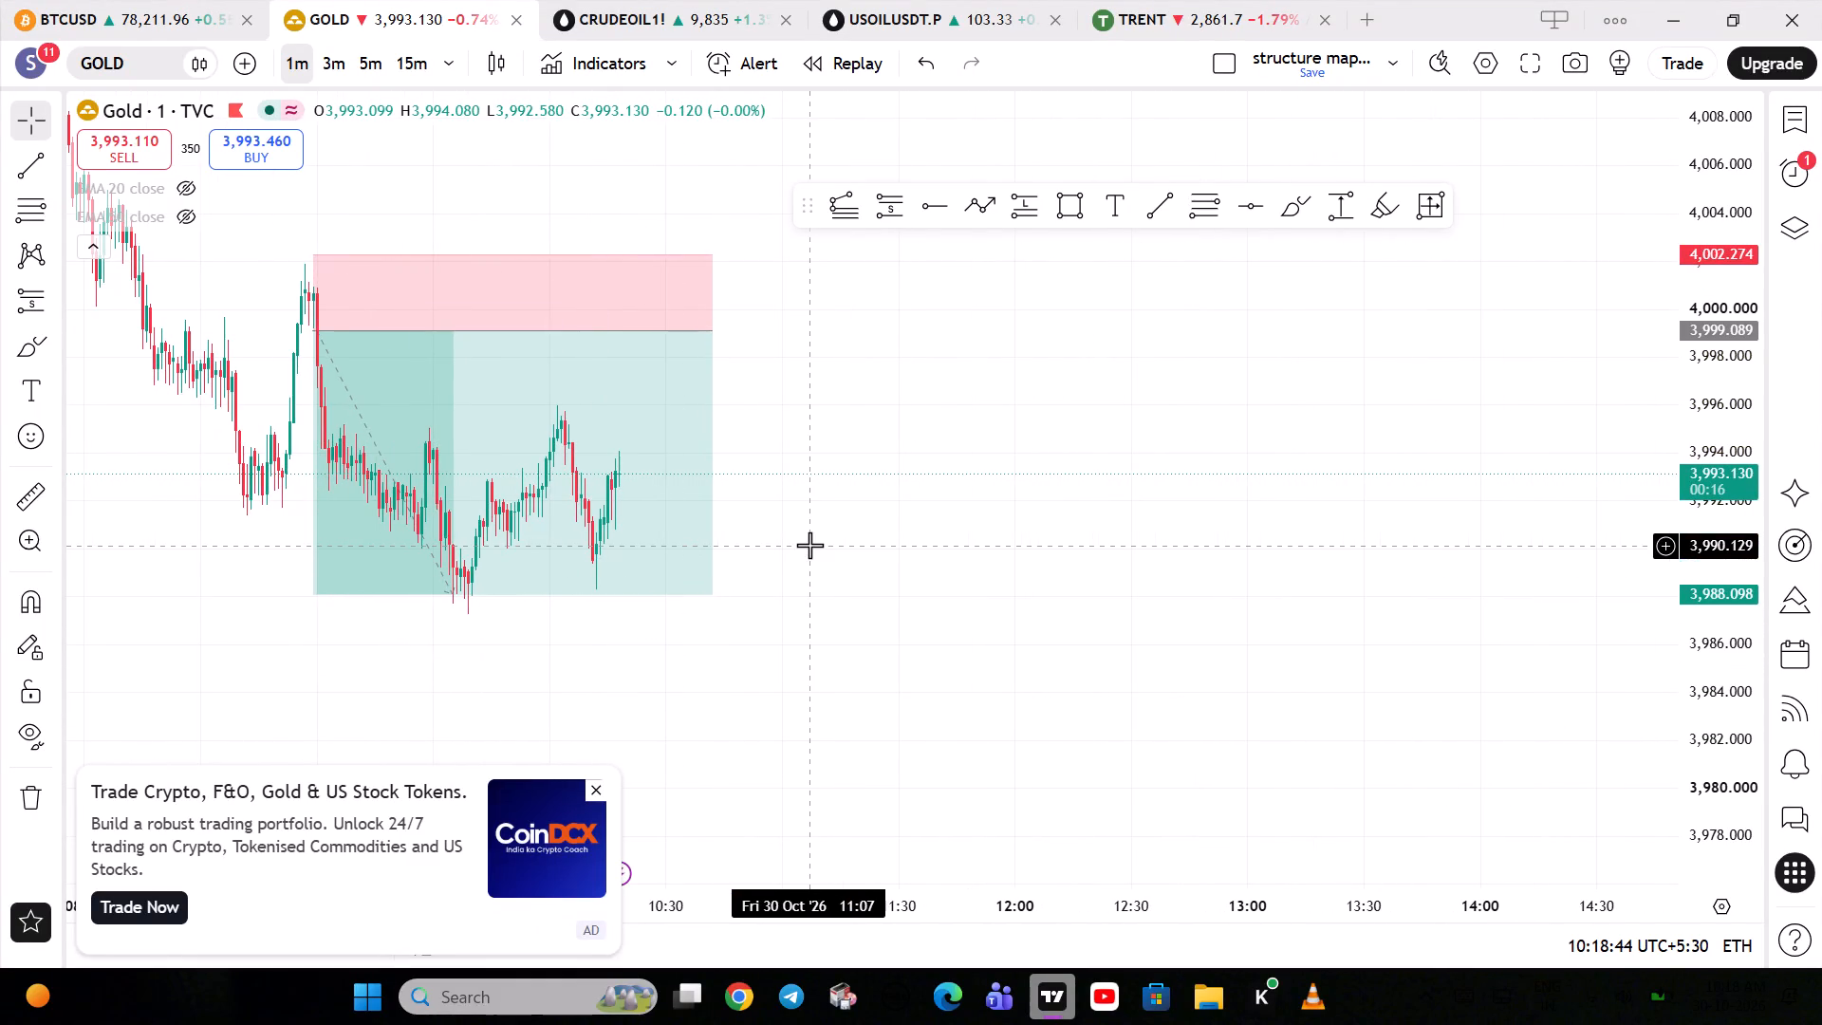
Set the Gold chart to the 5-minute timeframe, dismiss the advertisement and examine the price action around the short position.
click(367, 71)
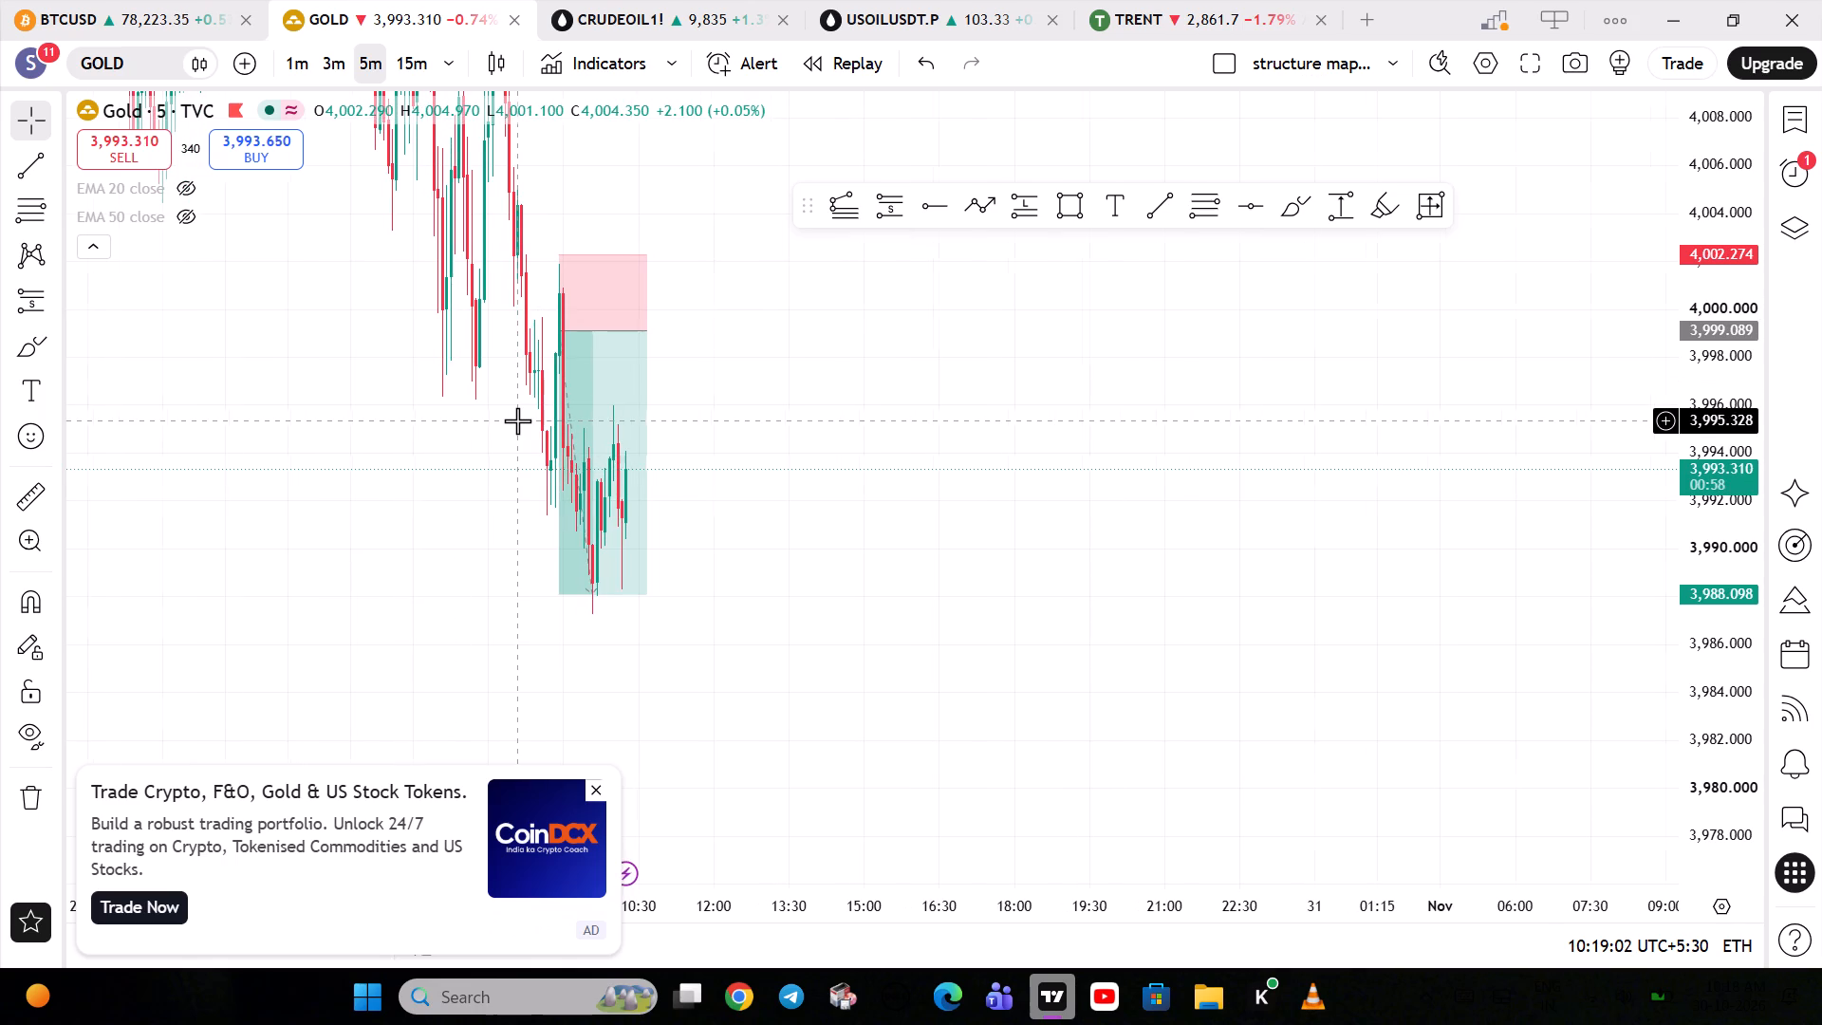
click(591, 799)
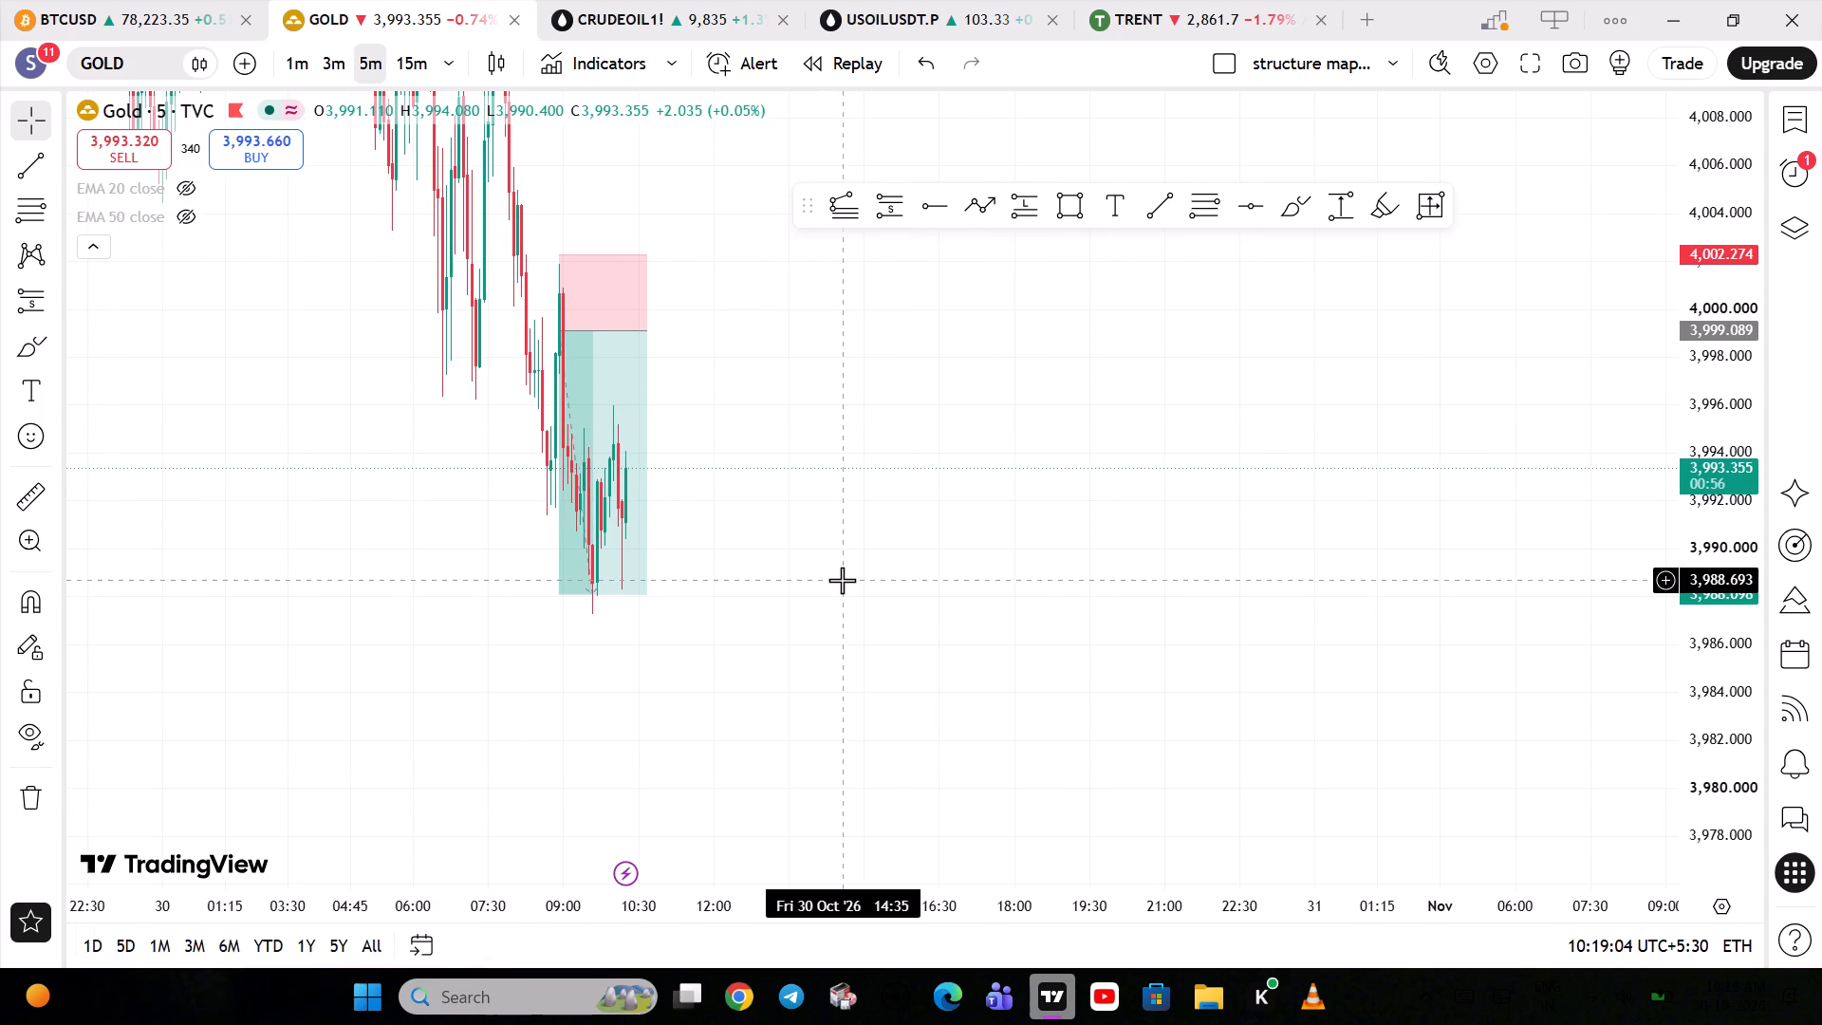
drag(842, 580, 1132, 550)
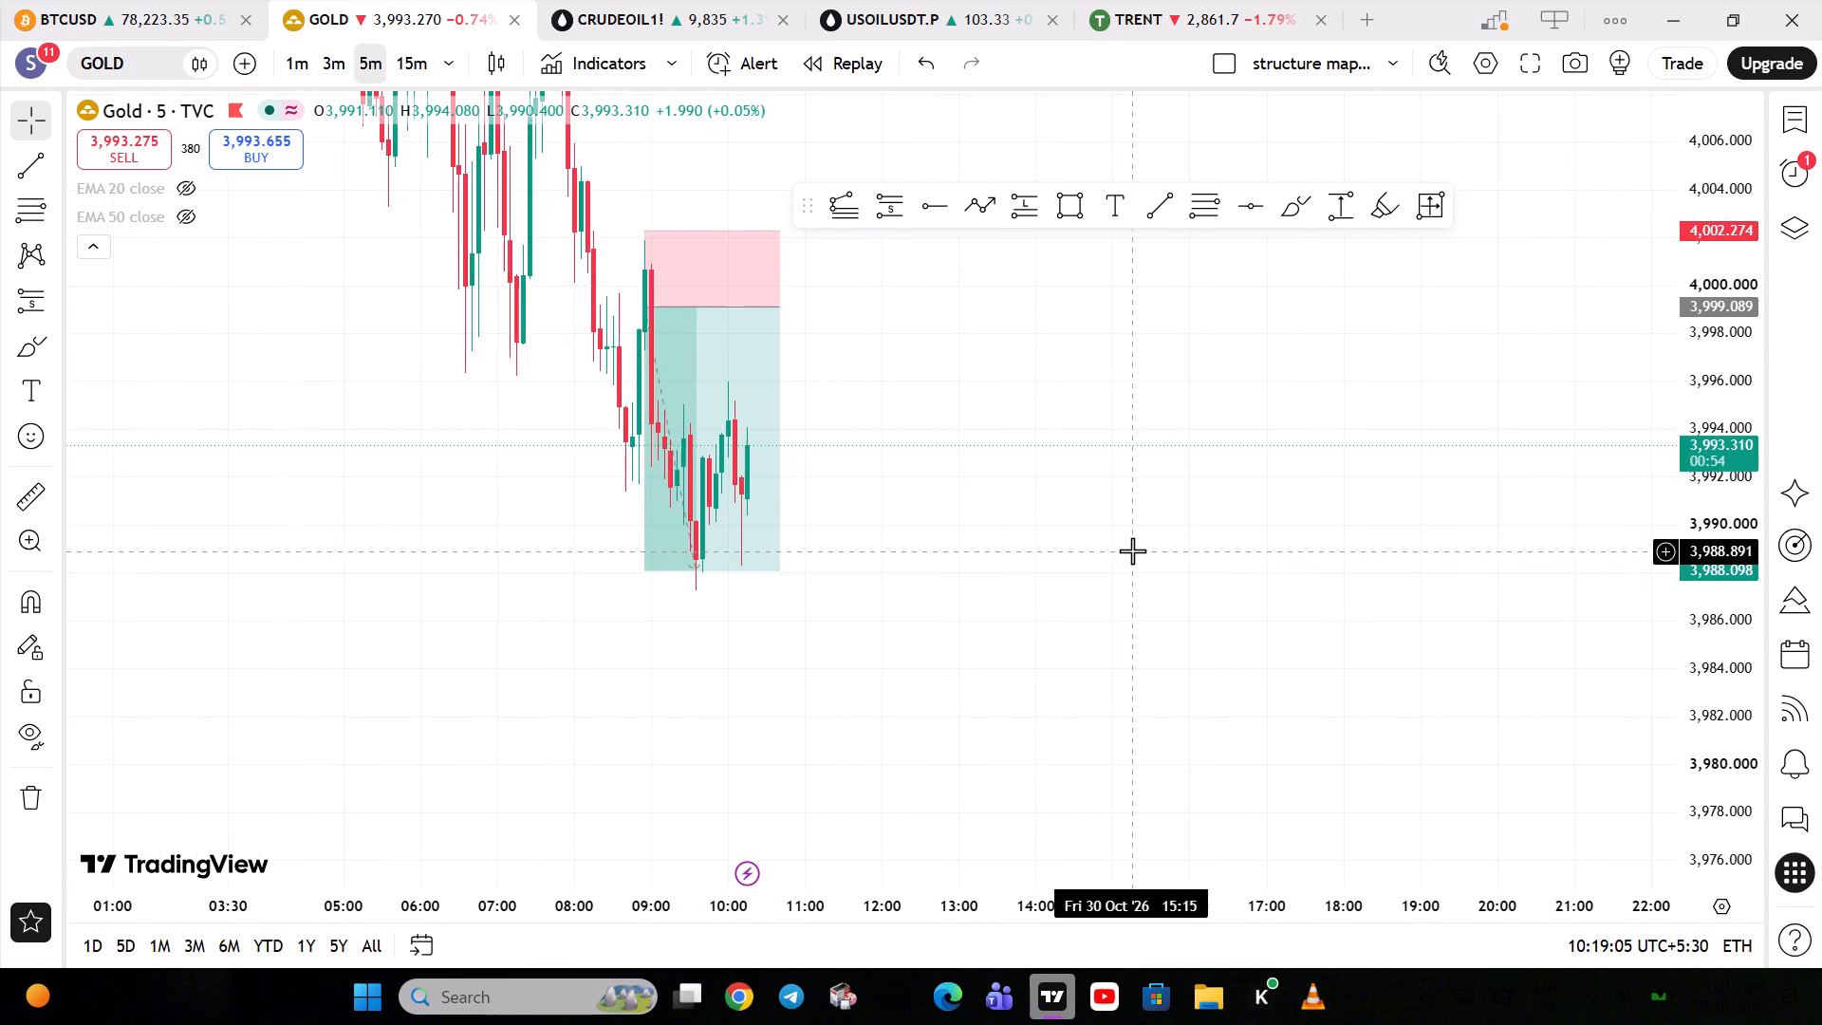
drag(1694, 264, 1694, 390)
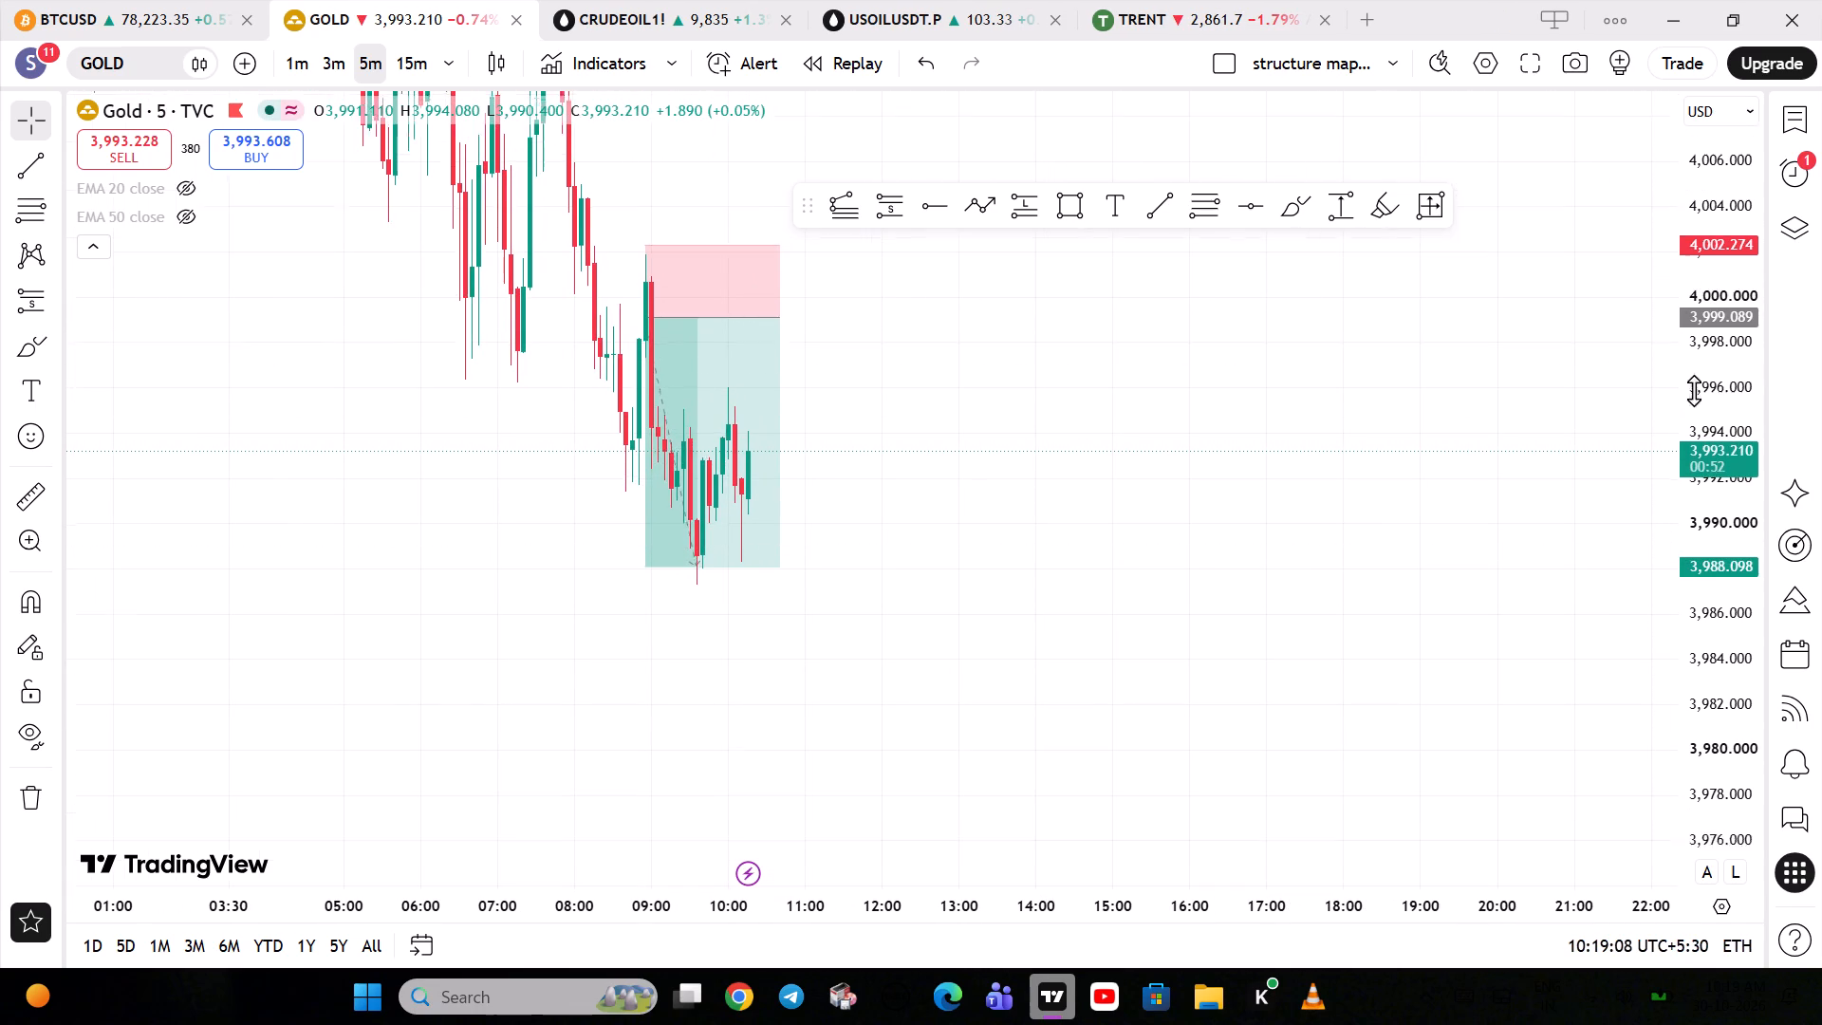
drag(1694, 390, 1704, 596)
drag(1563, 586, 1570, 661)
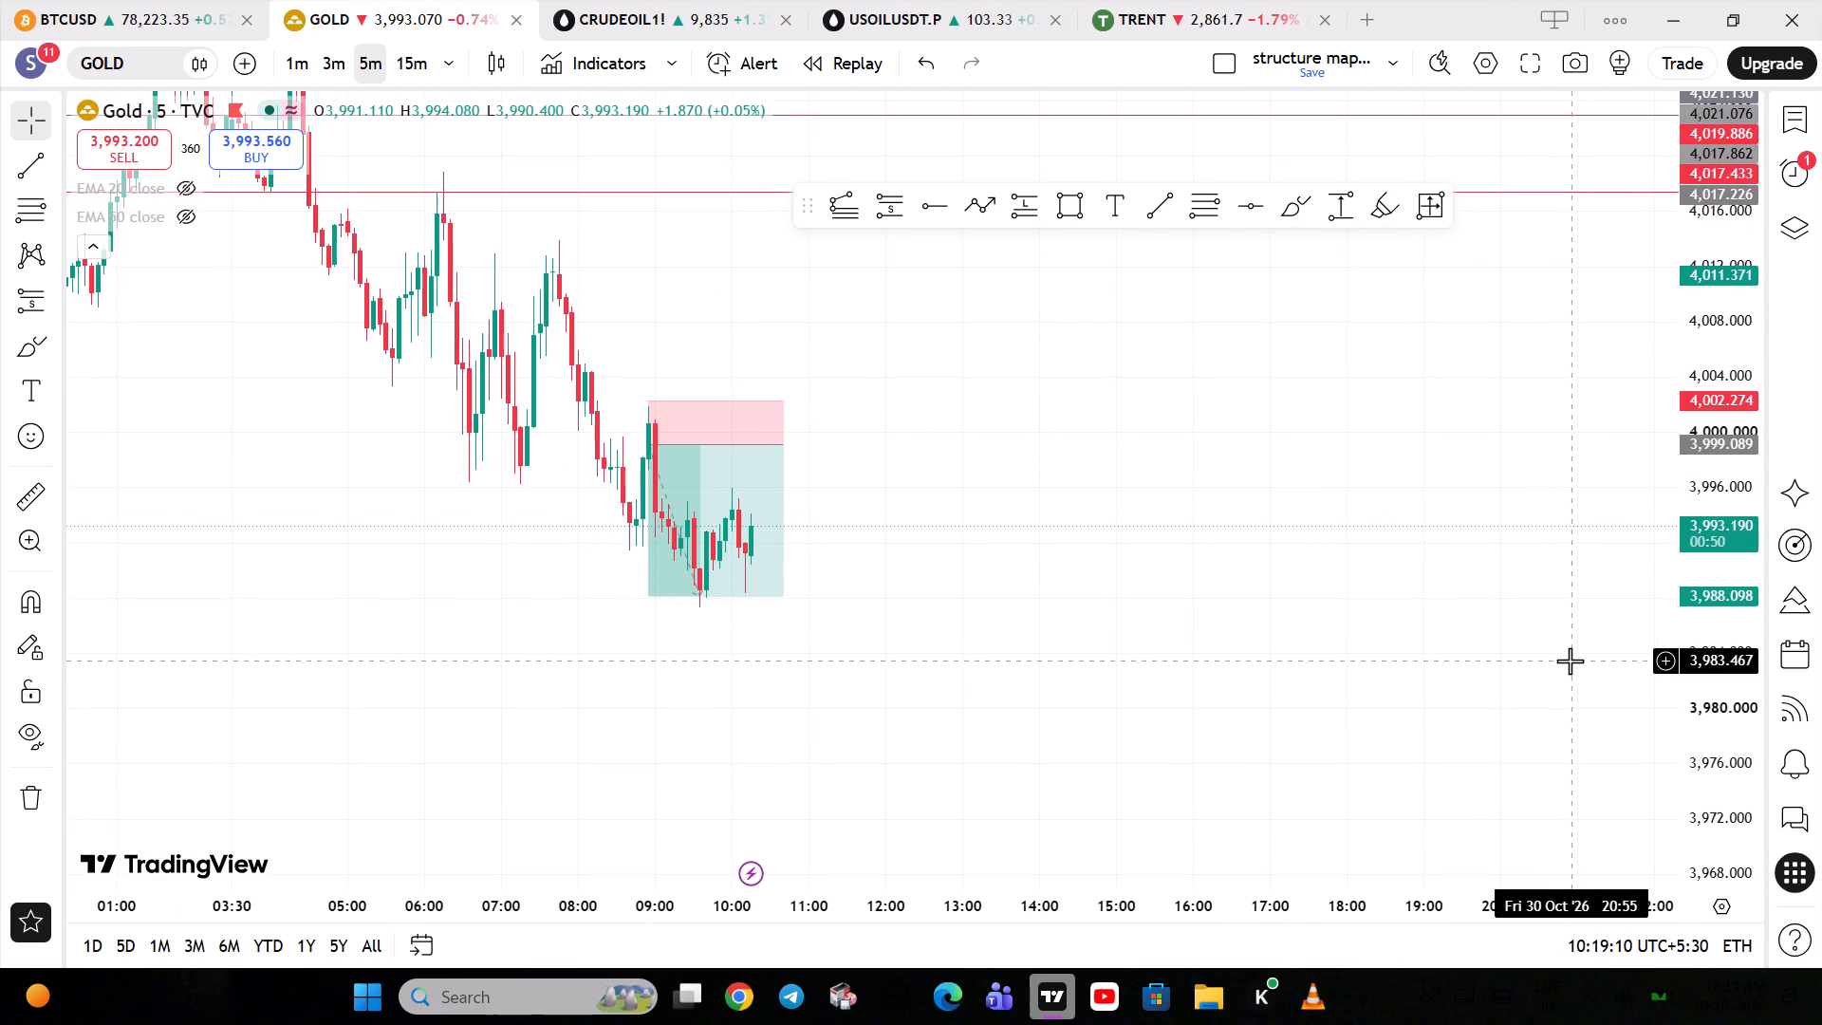
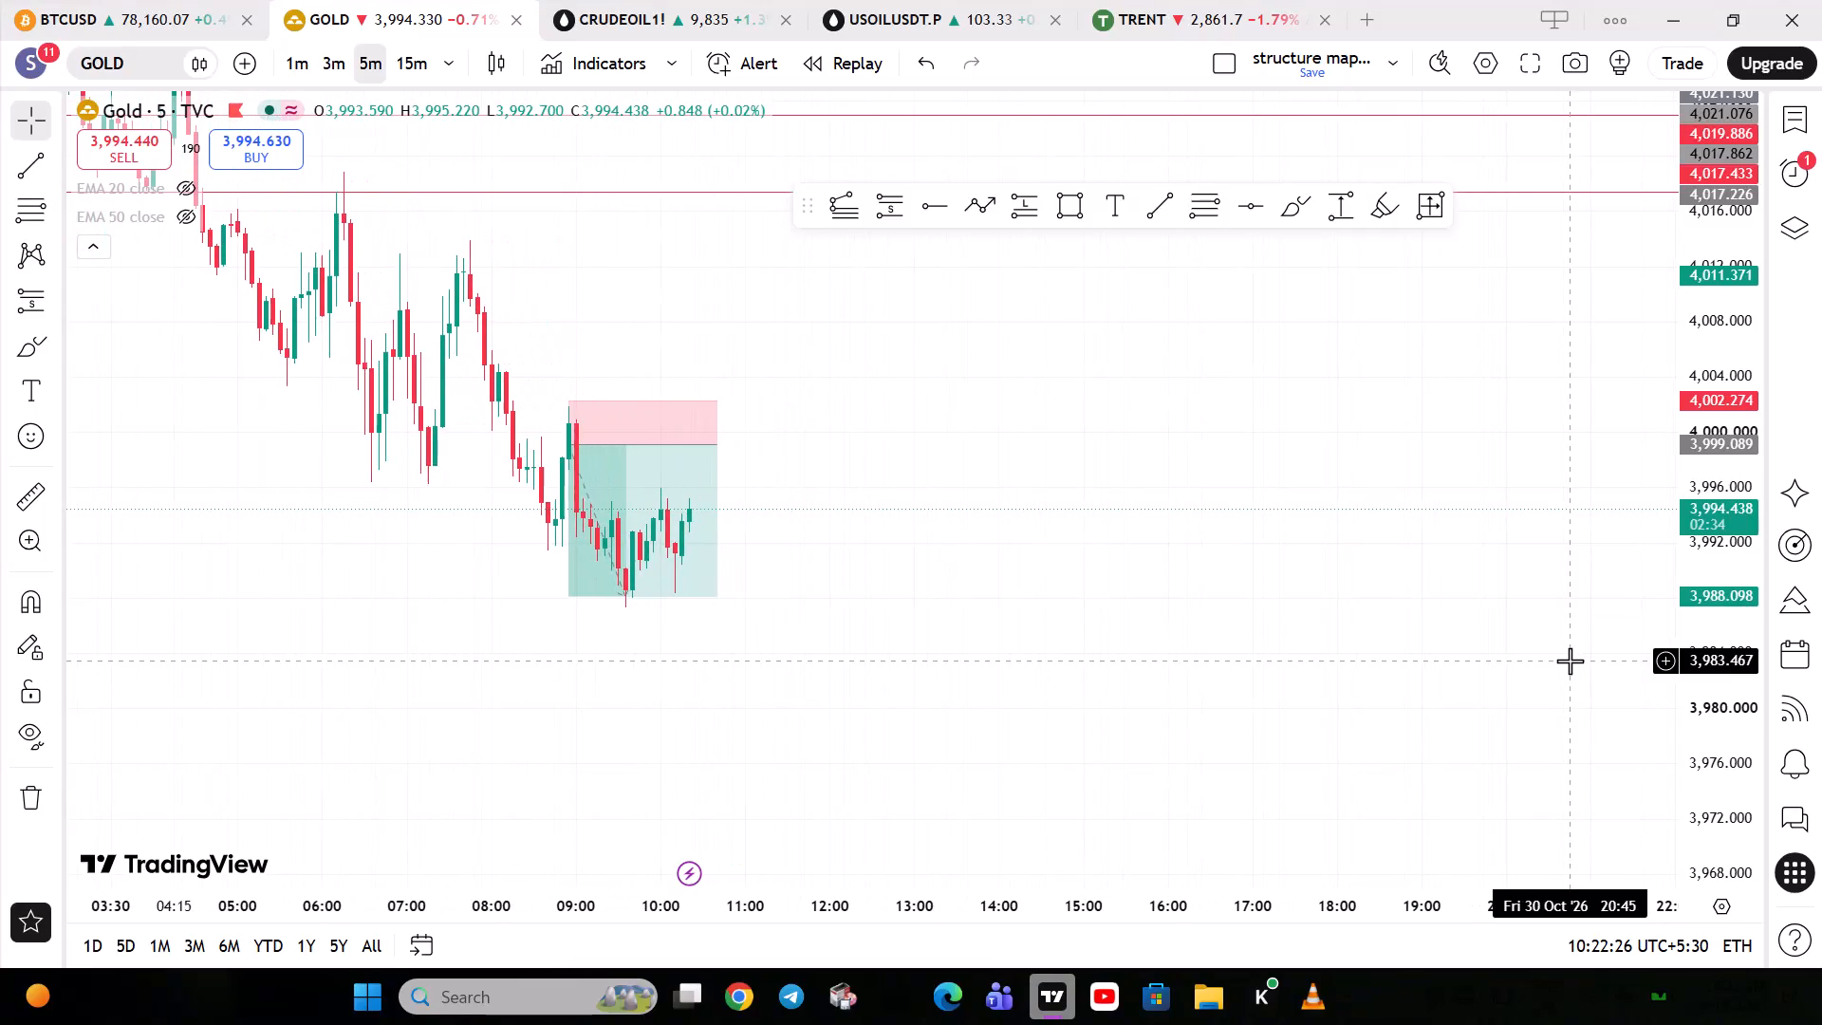
Draw a Fibonacci retracement on the 5-minute Gold chart from about 3,995.7 at 09:05 down to the swing low near 3,987.7.
click(1570, 661)
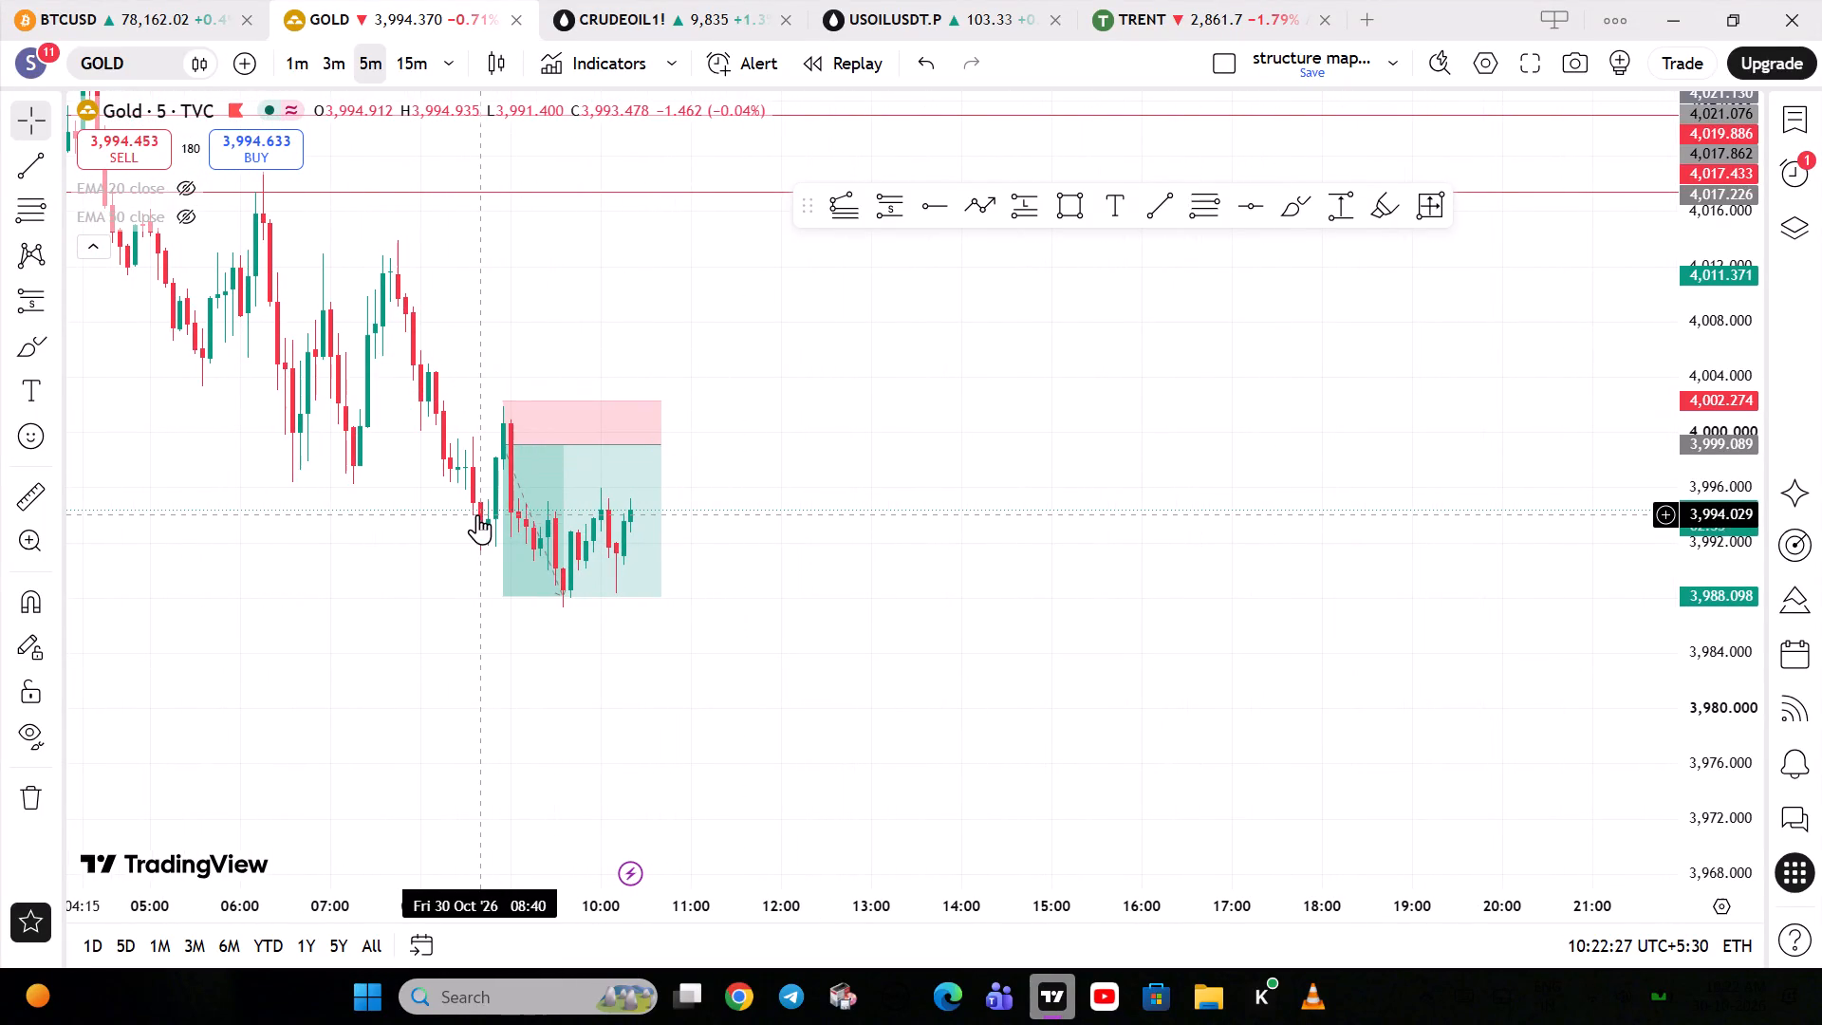
click(477, 514)
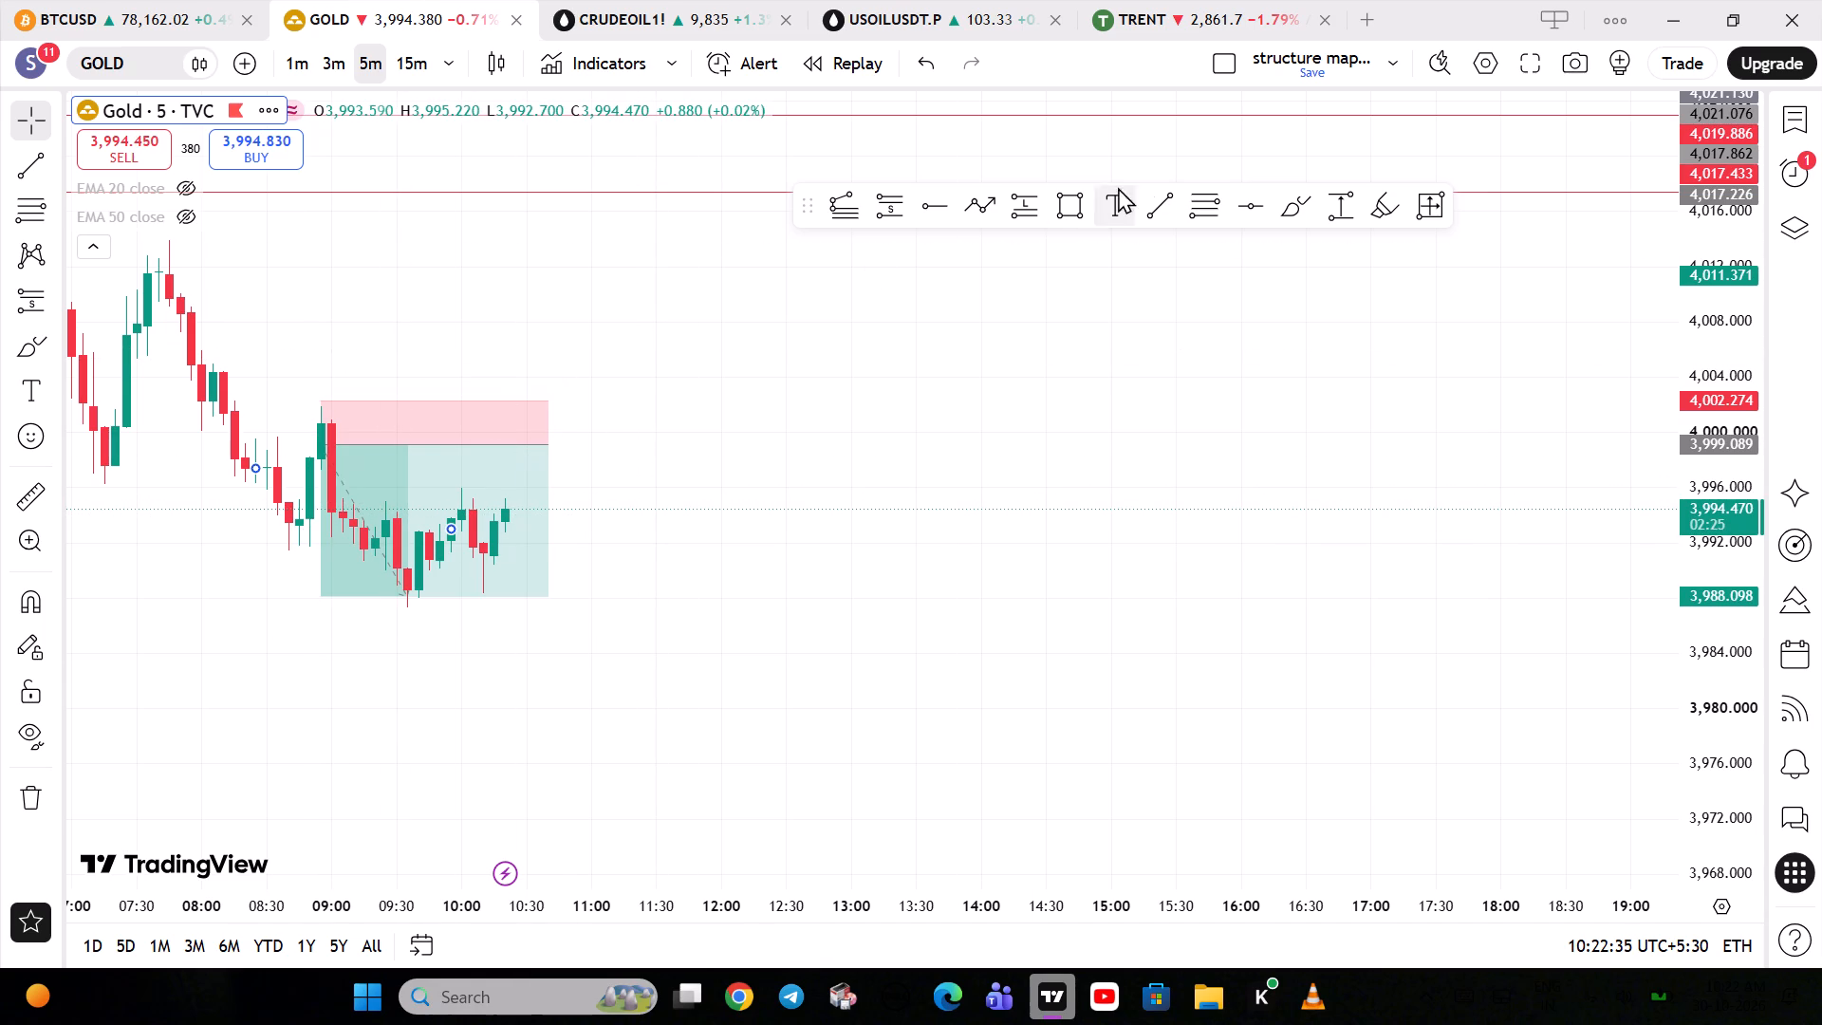
click(1214, 196)
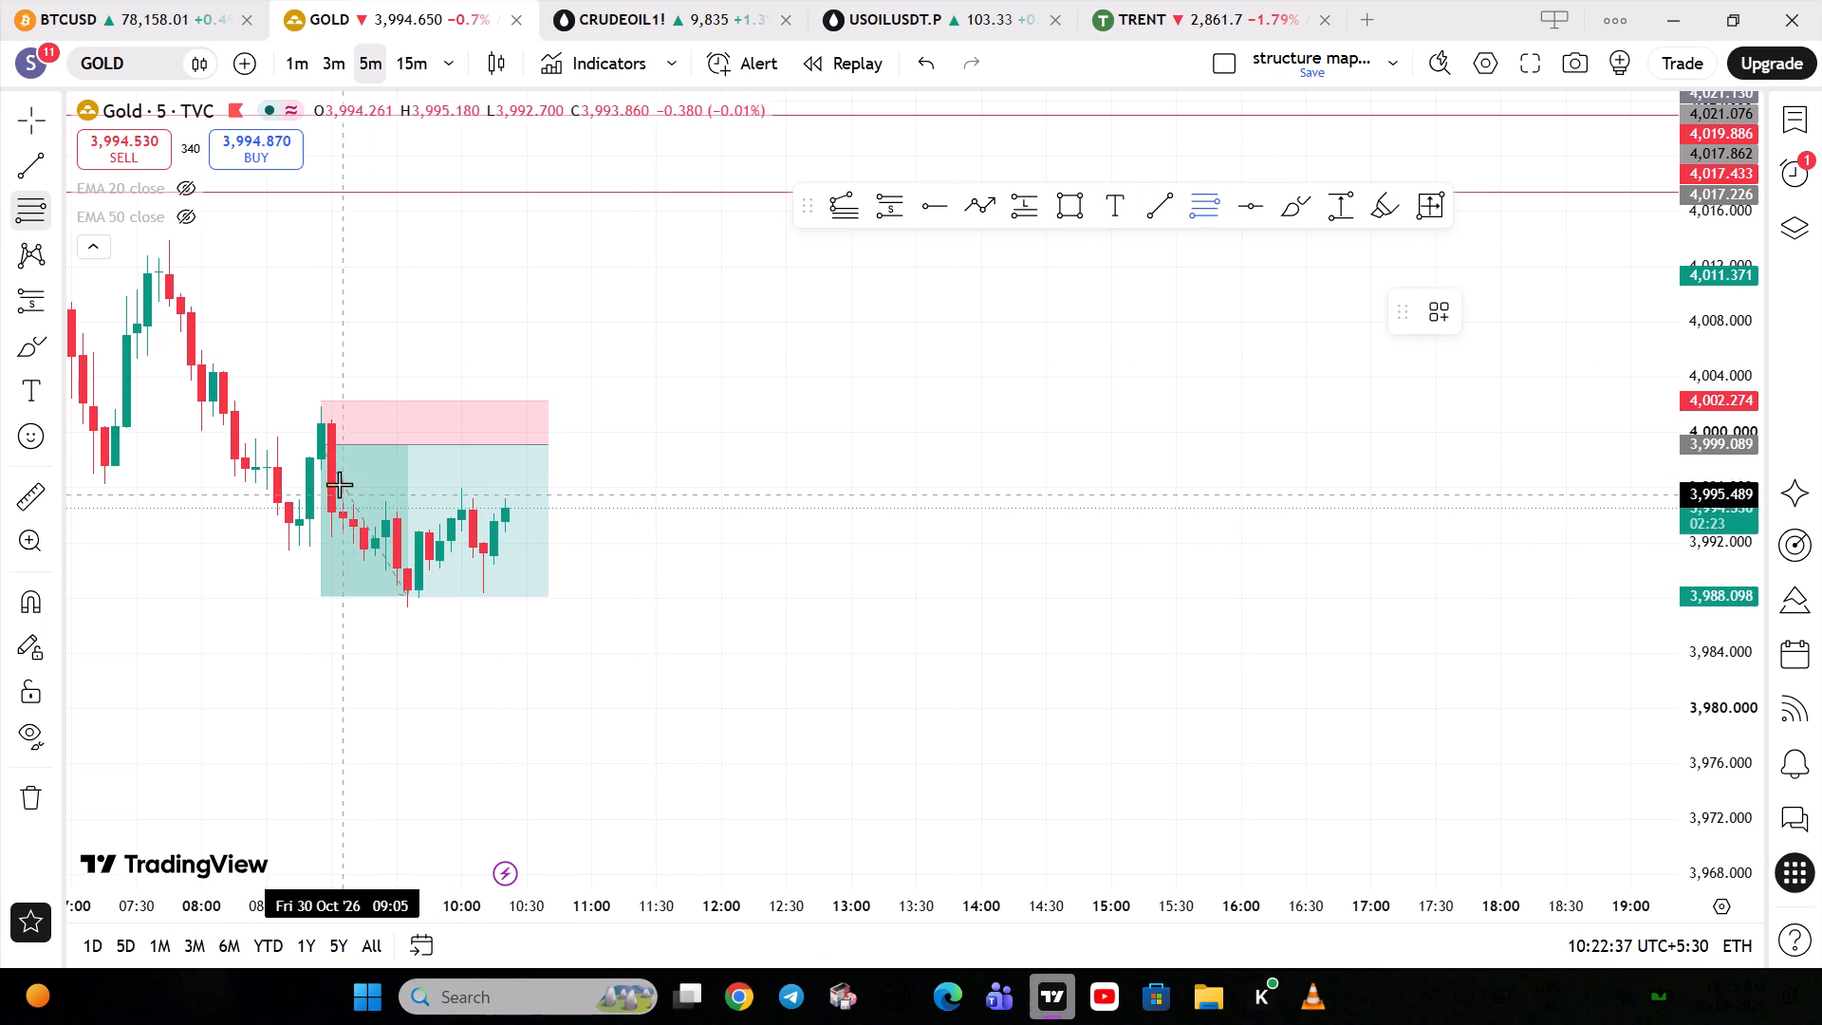
drag(350, 491, 703, 602)
click(703, 602)
click(872, 548)
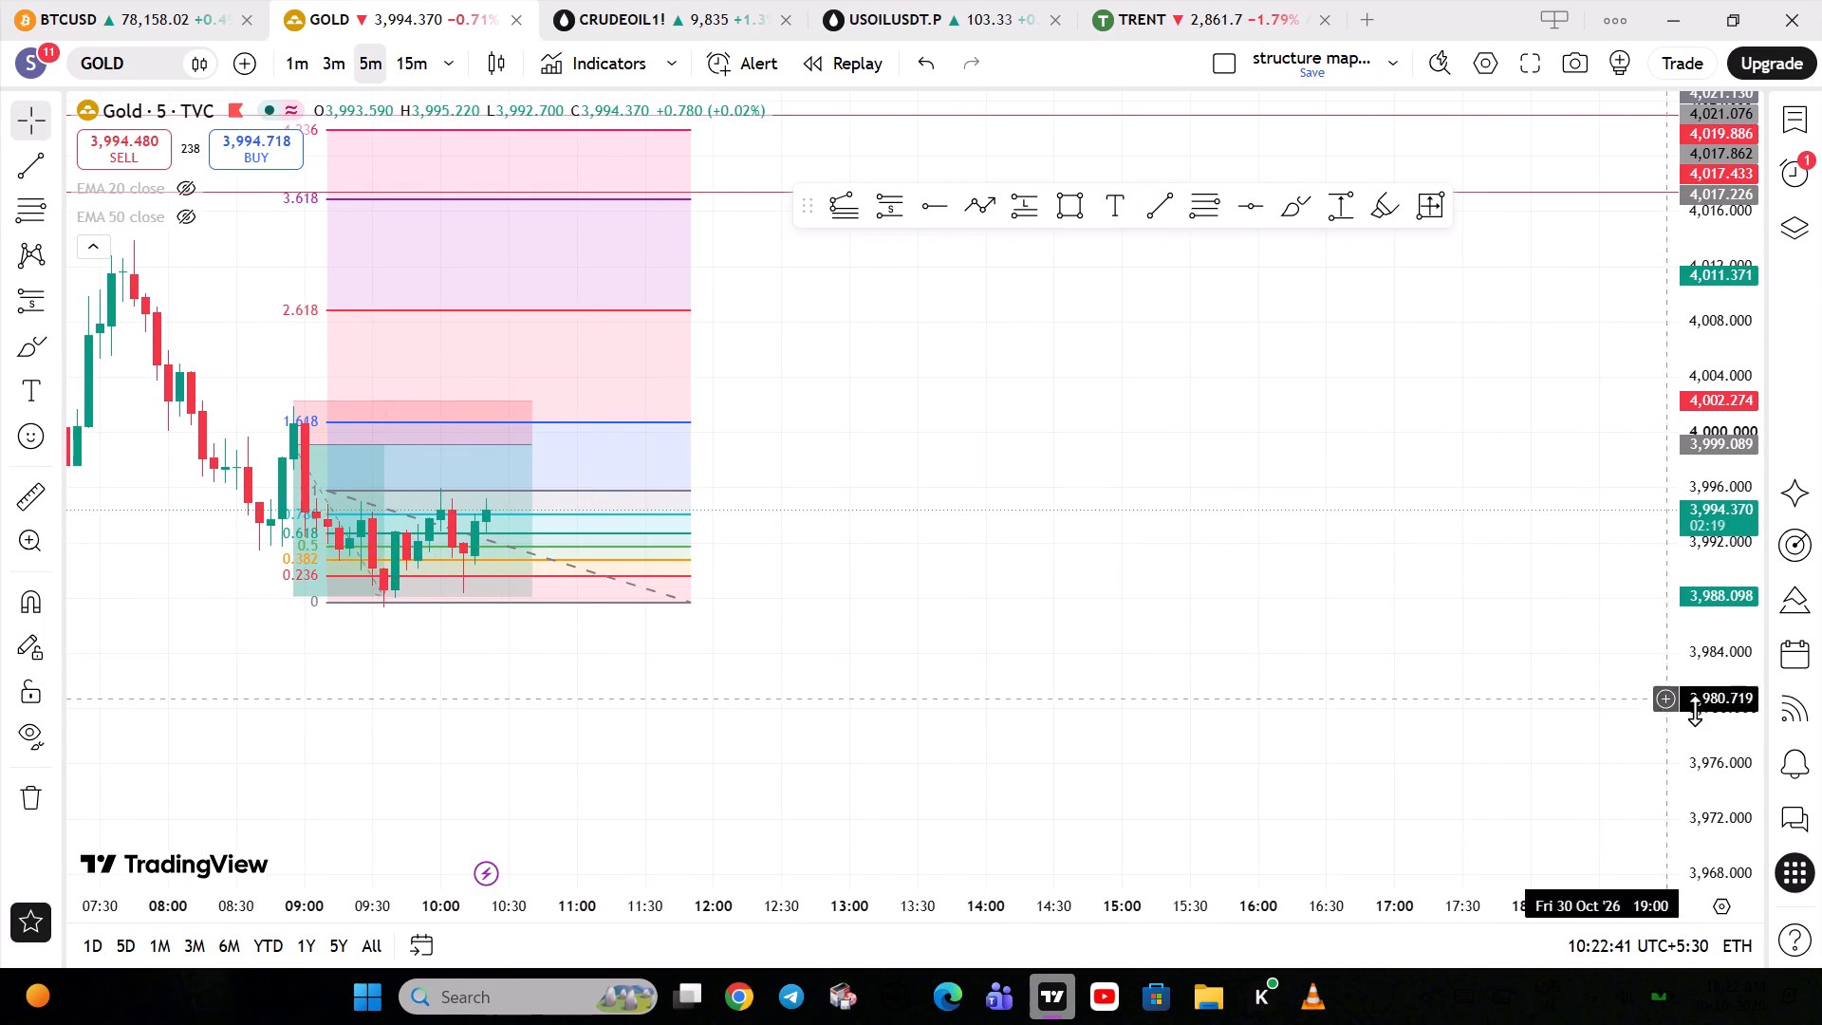
Add two horizontal rays on the Gold chart, at about 3,995.04 from the 09:00 candle and about 3,994.07 from the 09:05 candle.
drag(1705, 715, 1702, 606)
click(961, 497)
drag(961, 497, 1146, 536)
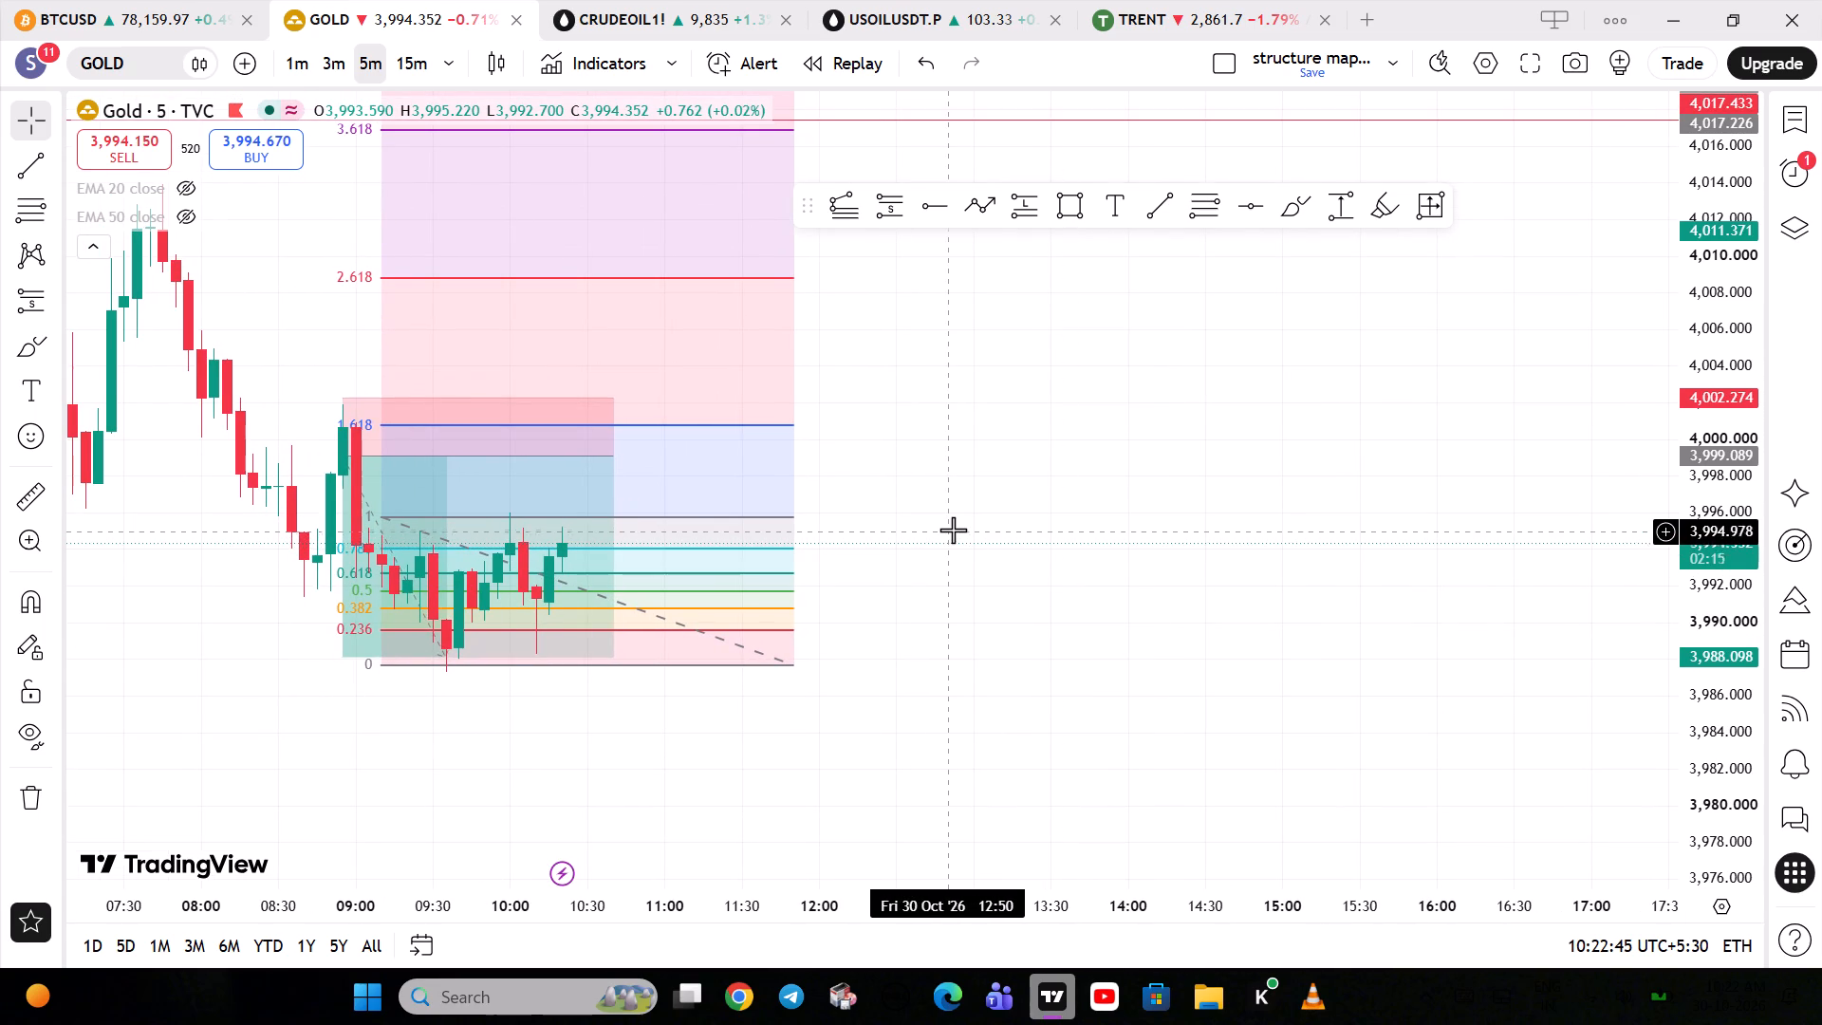
click(915, 207)
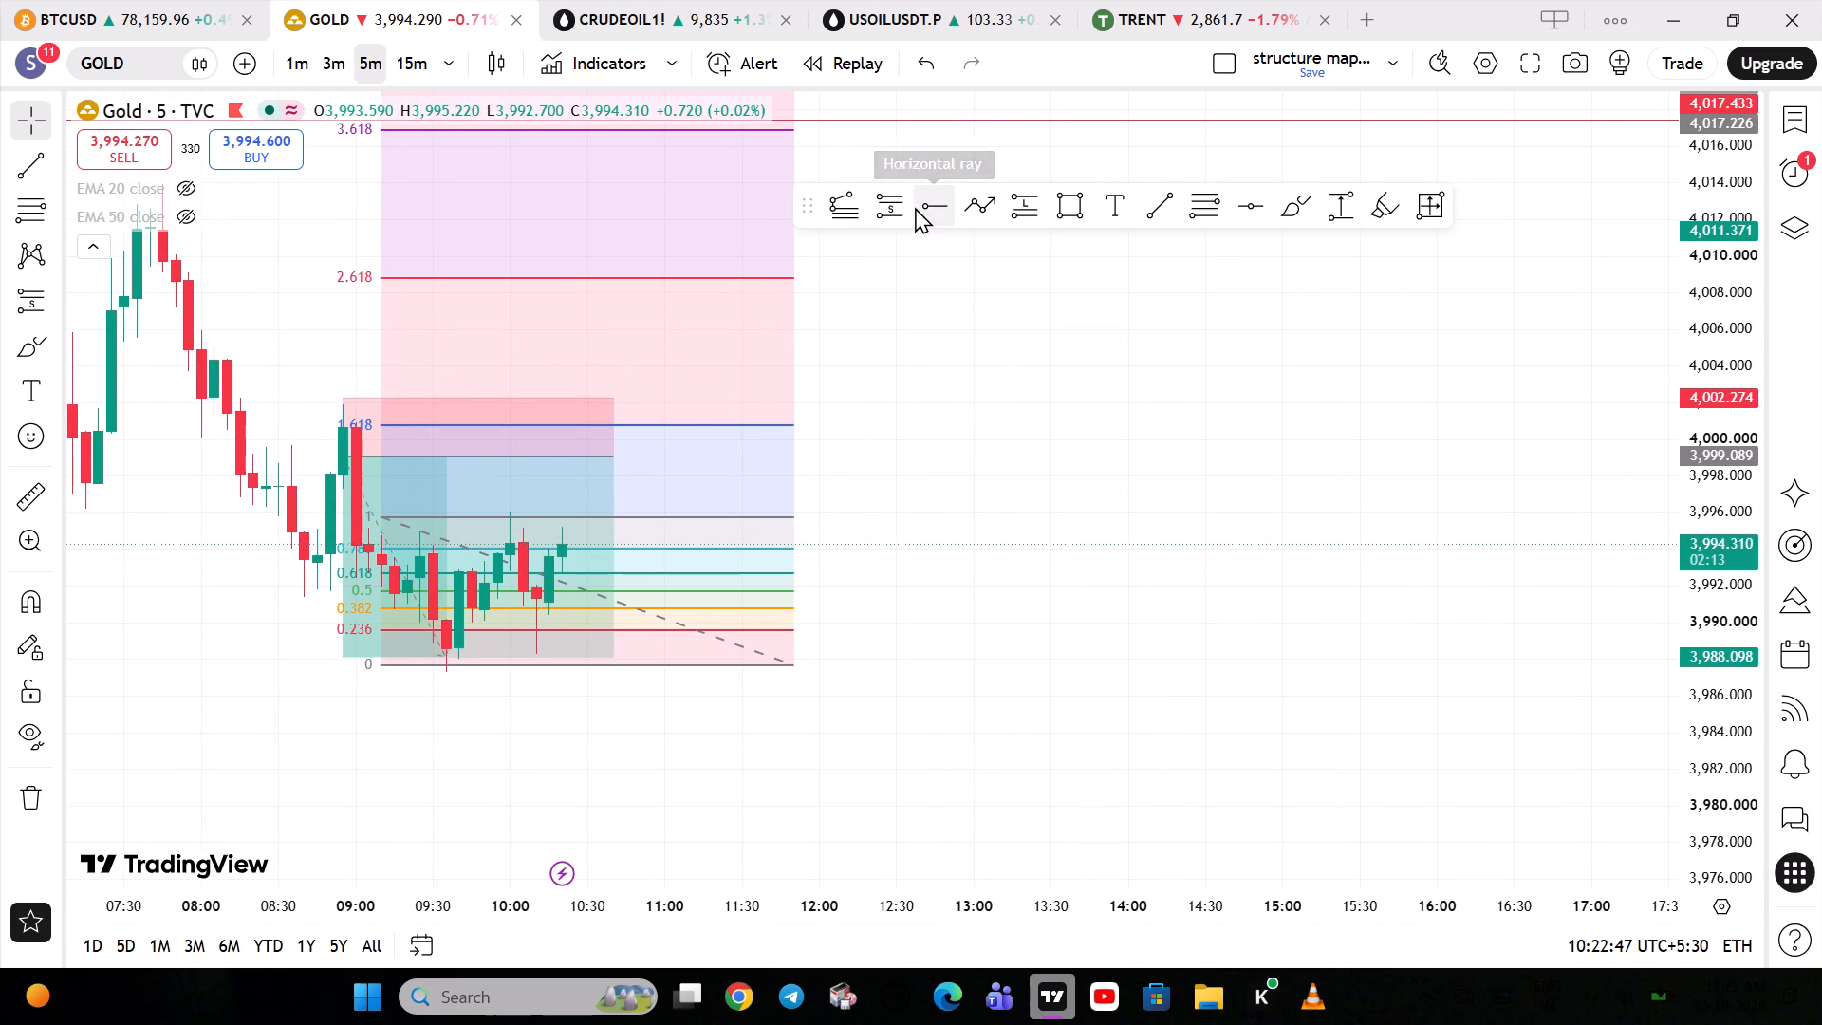
click(355, 530)
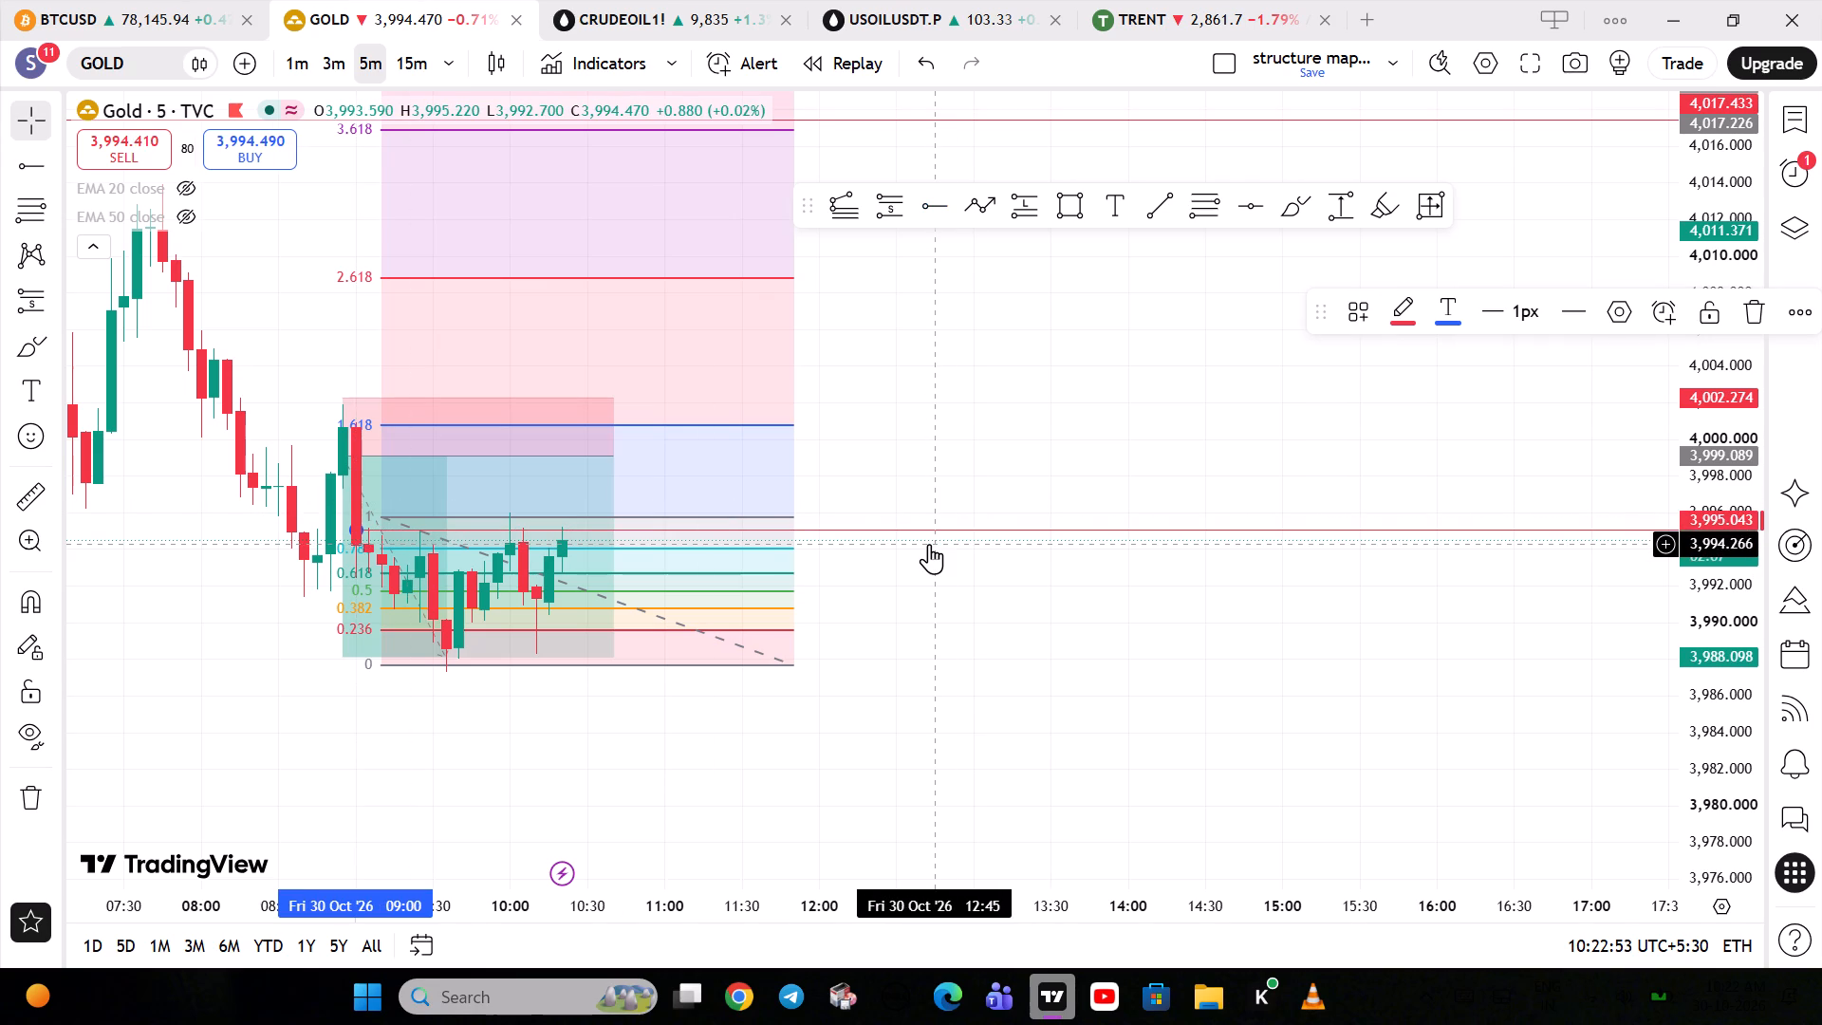
click(939, 211)
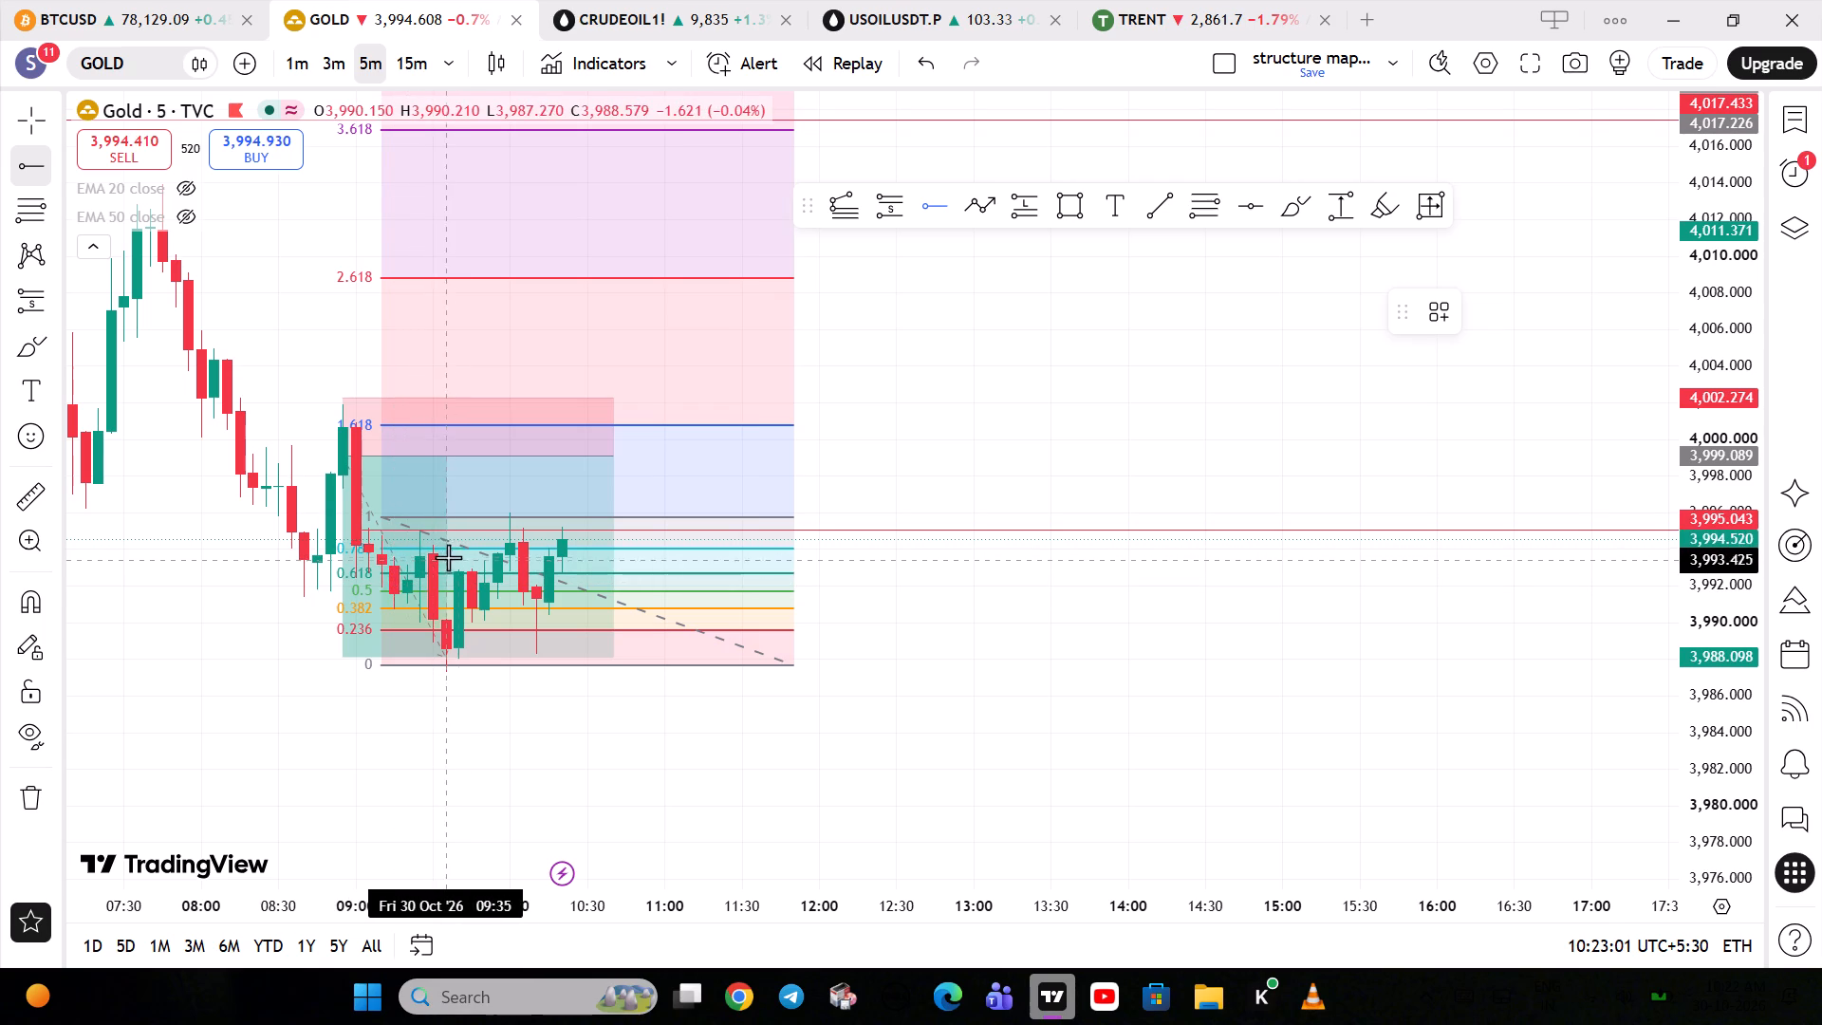
click(373, 548)
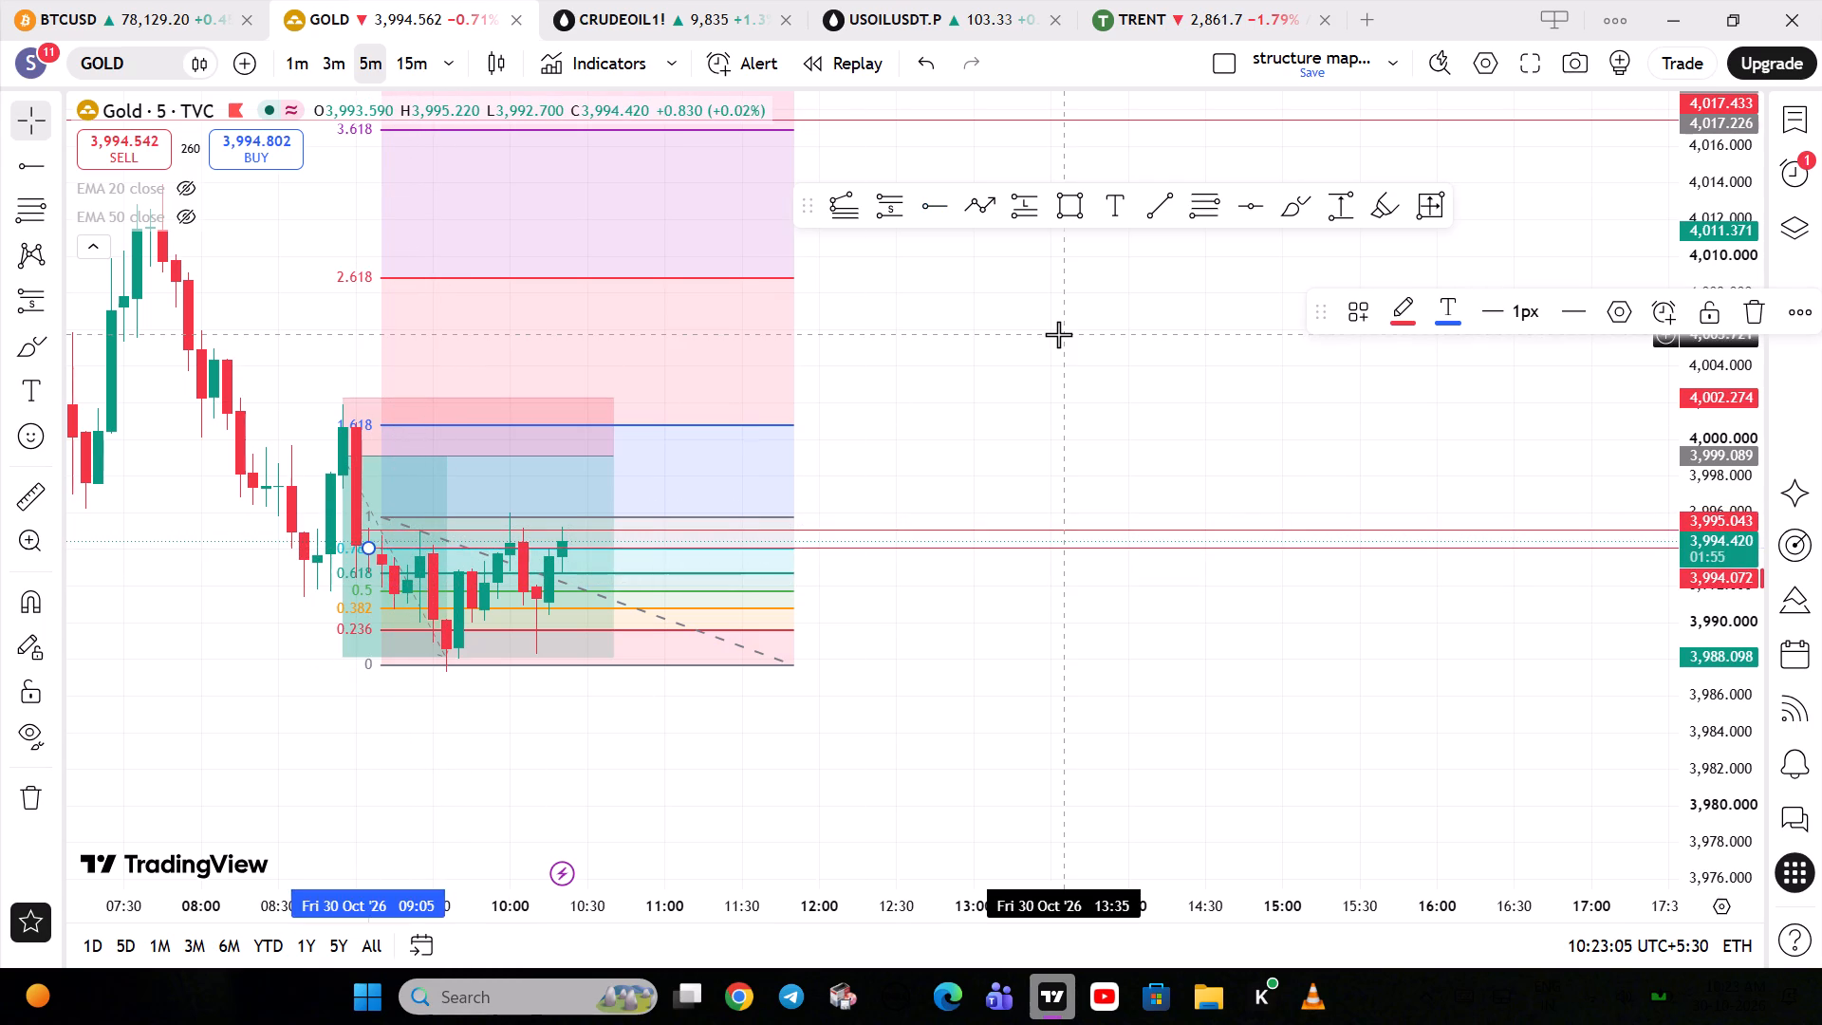
click(1058, 334)
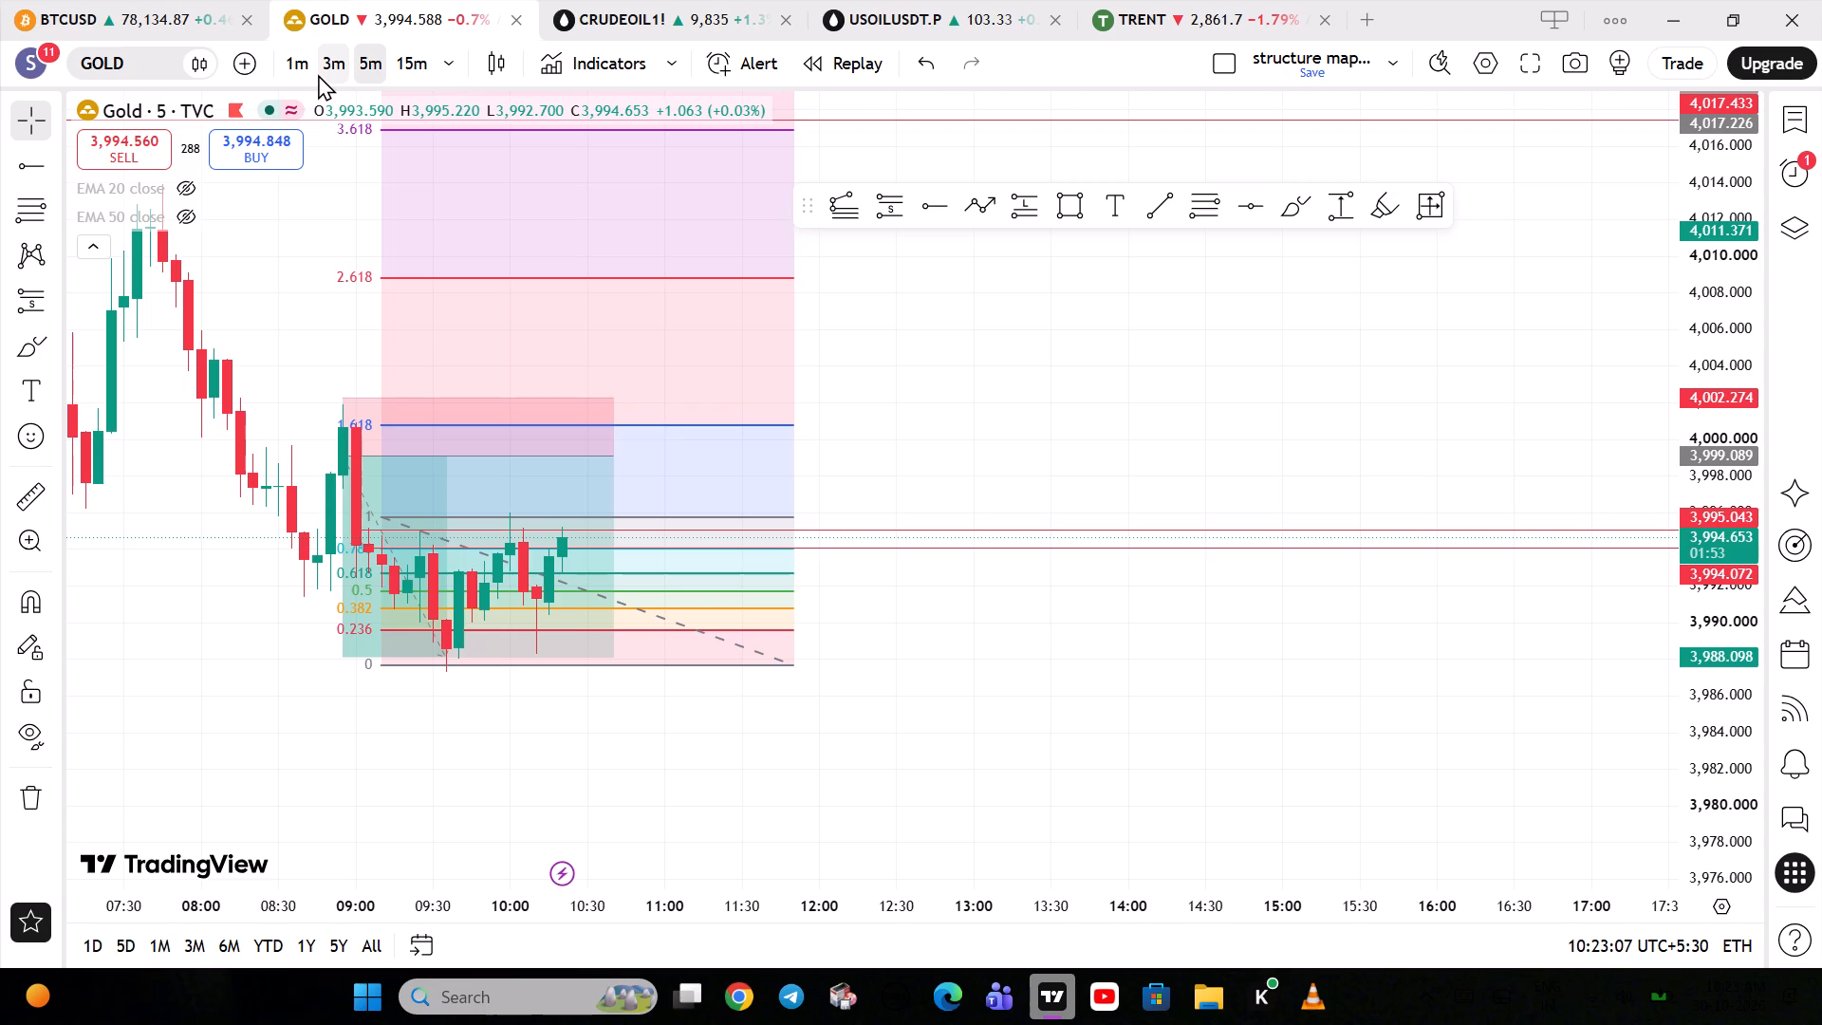
Set the Gold chart to the 1-minute timeframe and shorten the short position so that it ends at about 09:40.
click(303, 65)
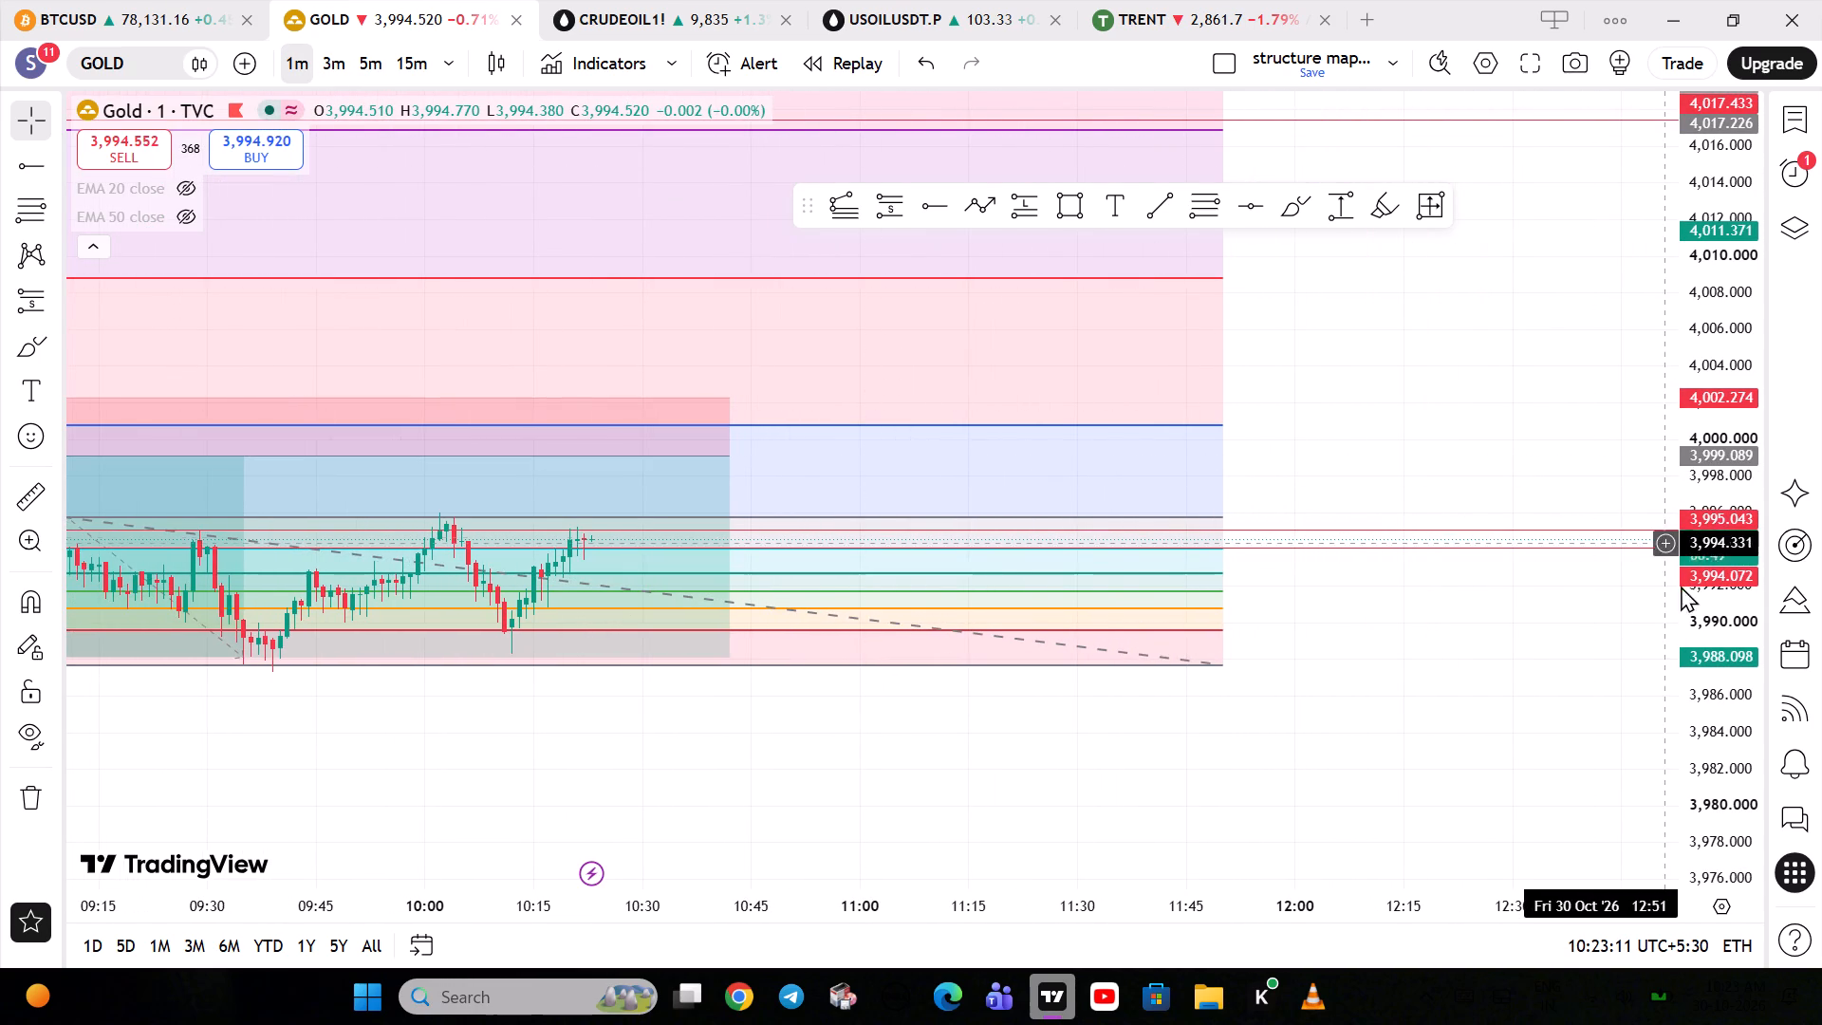
drag(1751, 717, 1665, 427)
drag(1424, 429, 1464, 429)
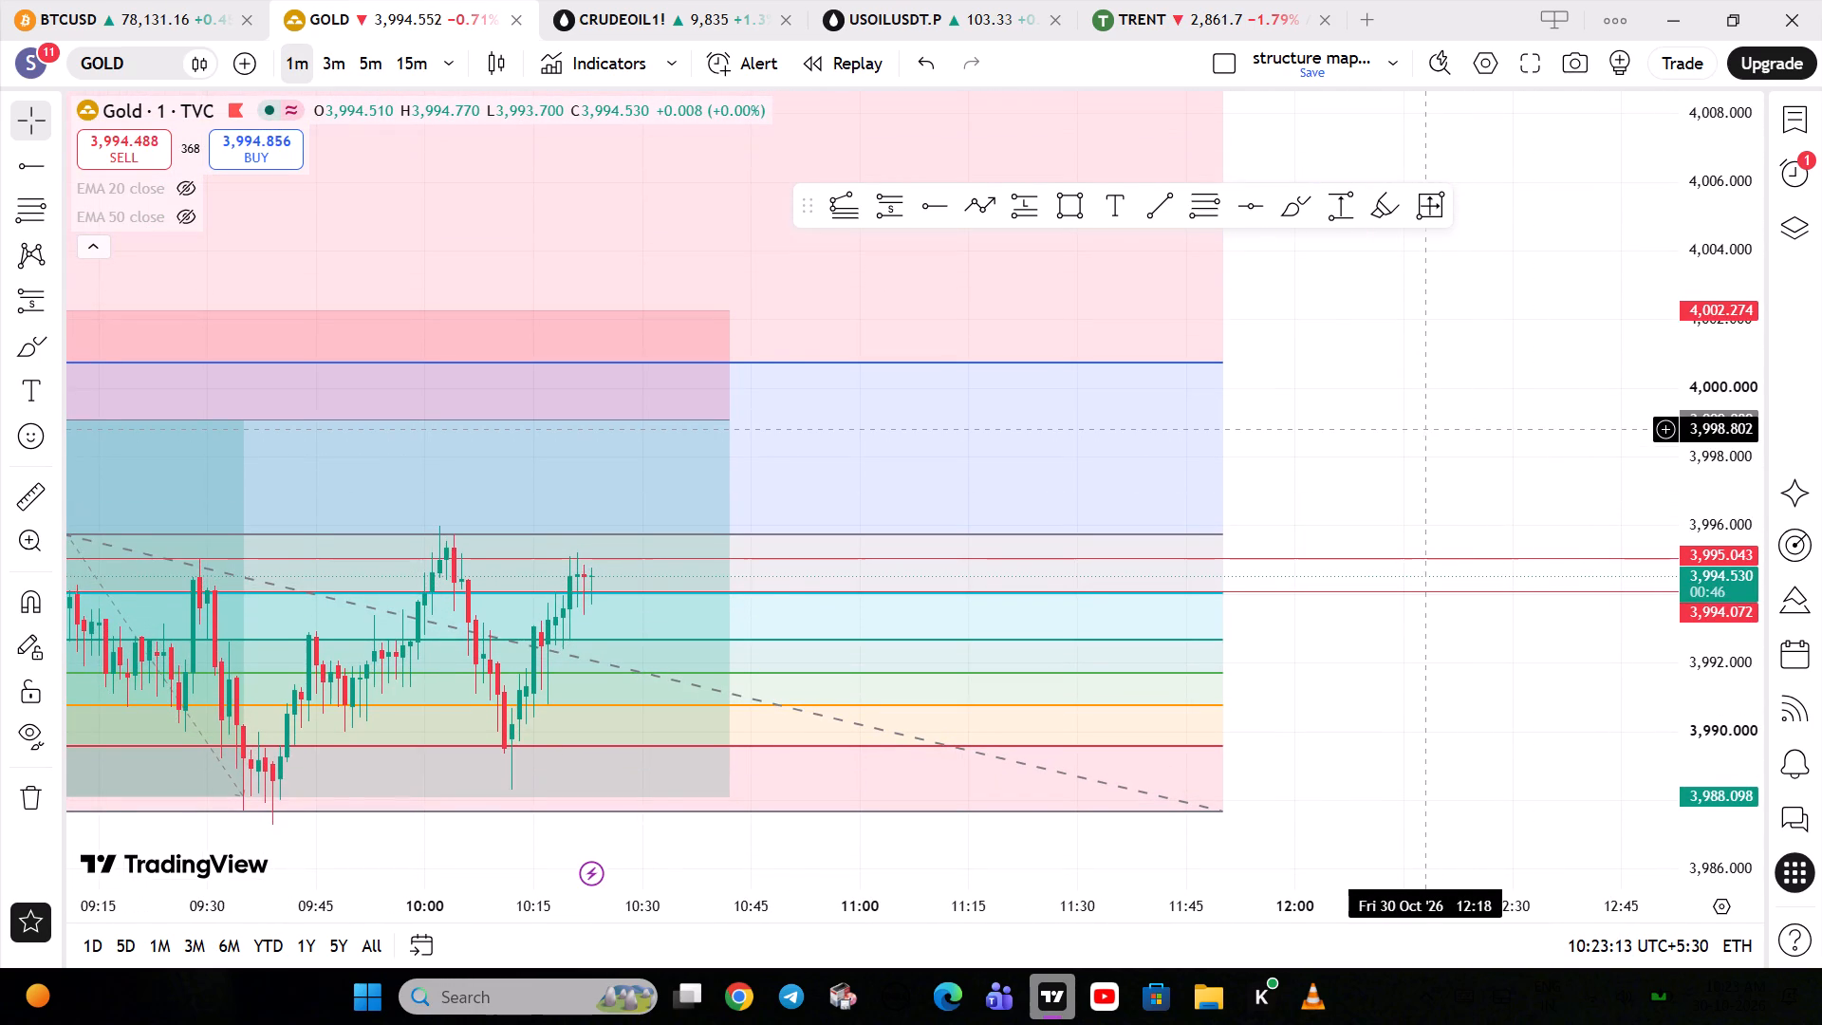
drag(1464, 429, 1513, 427)
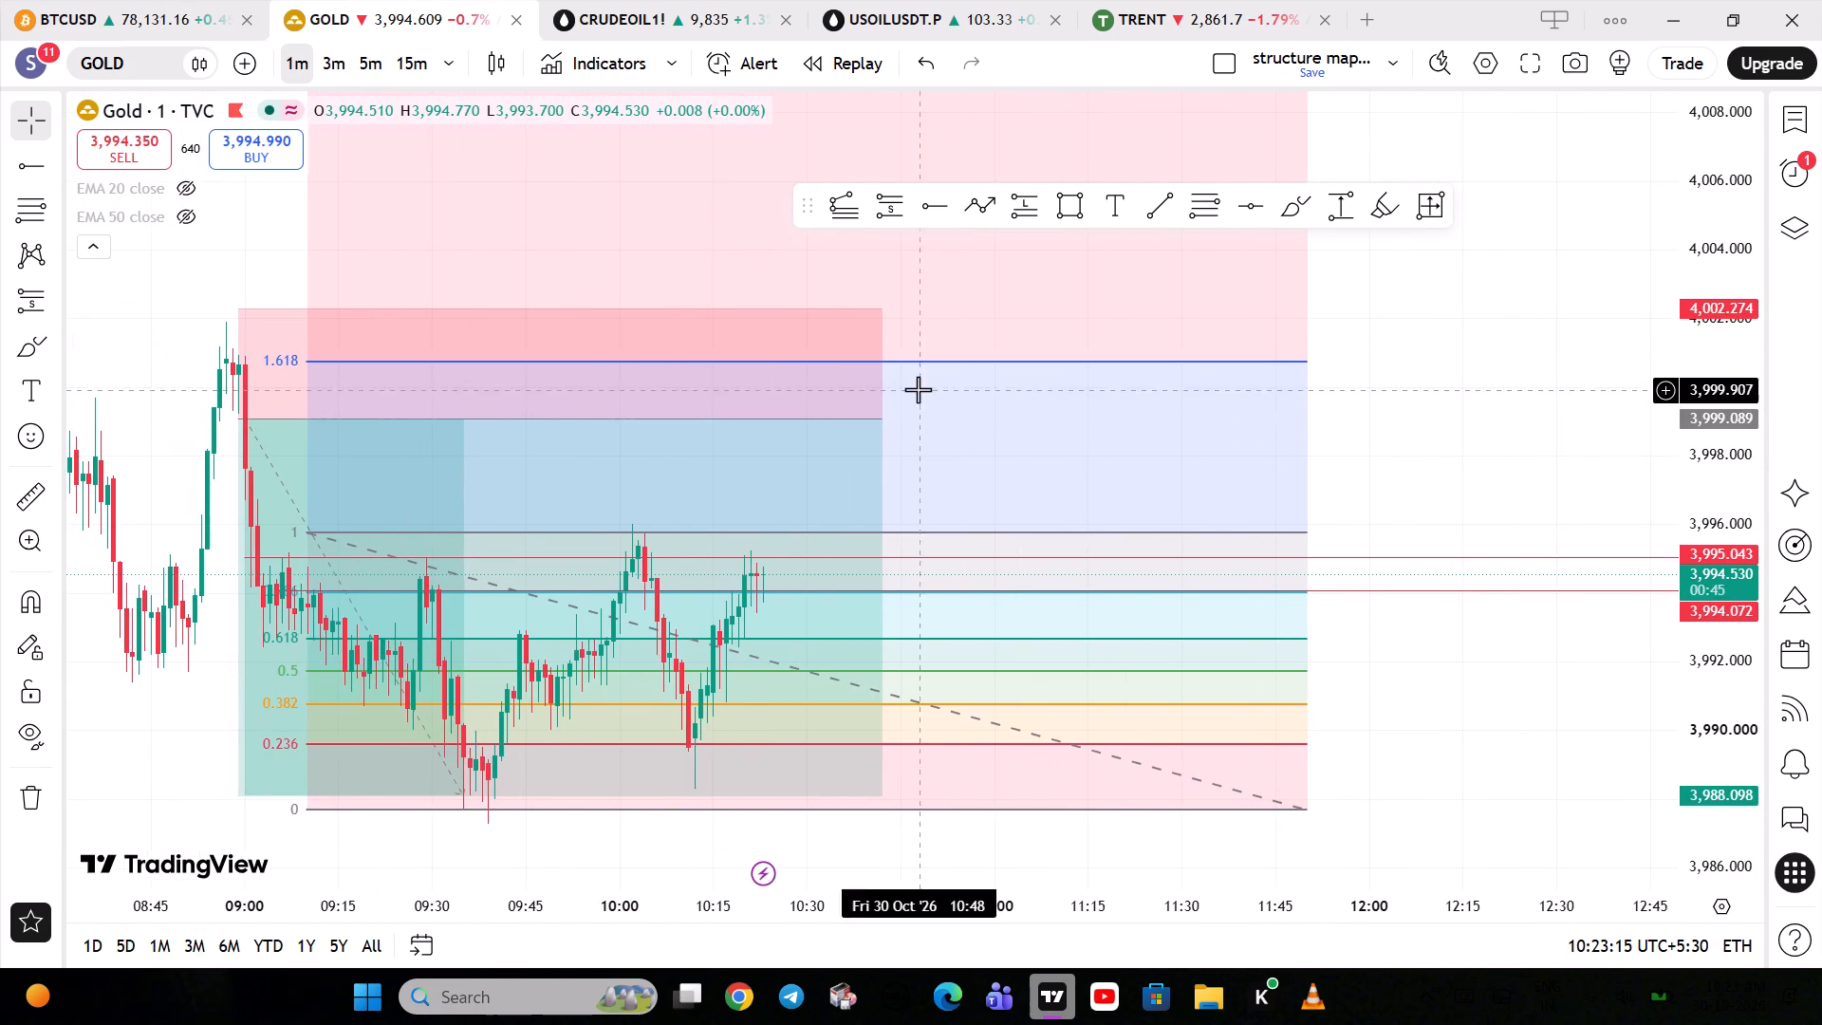
click(890, 416)
drag(890, 416, 497, 382)
click(1380, 471)
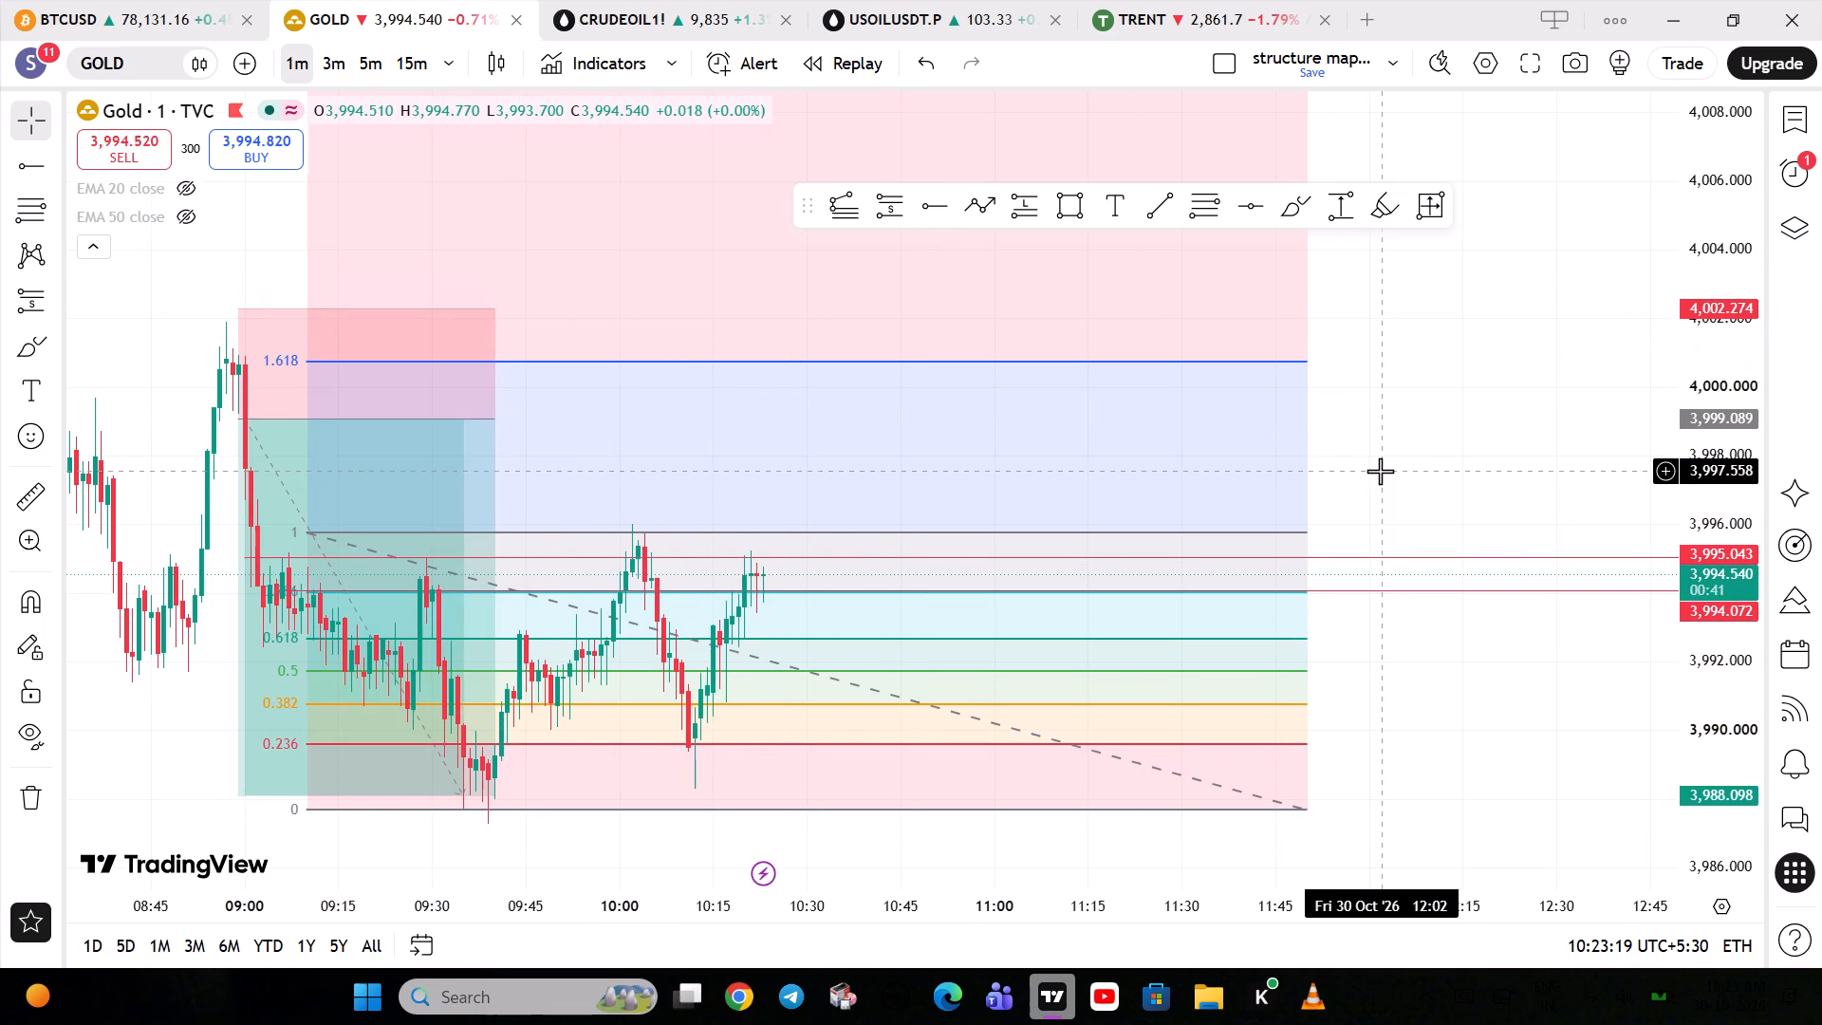
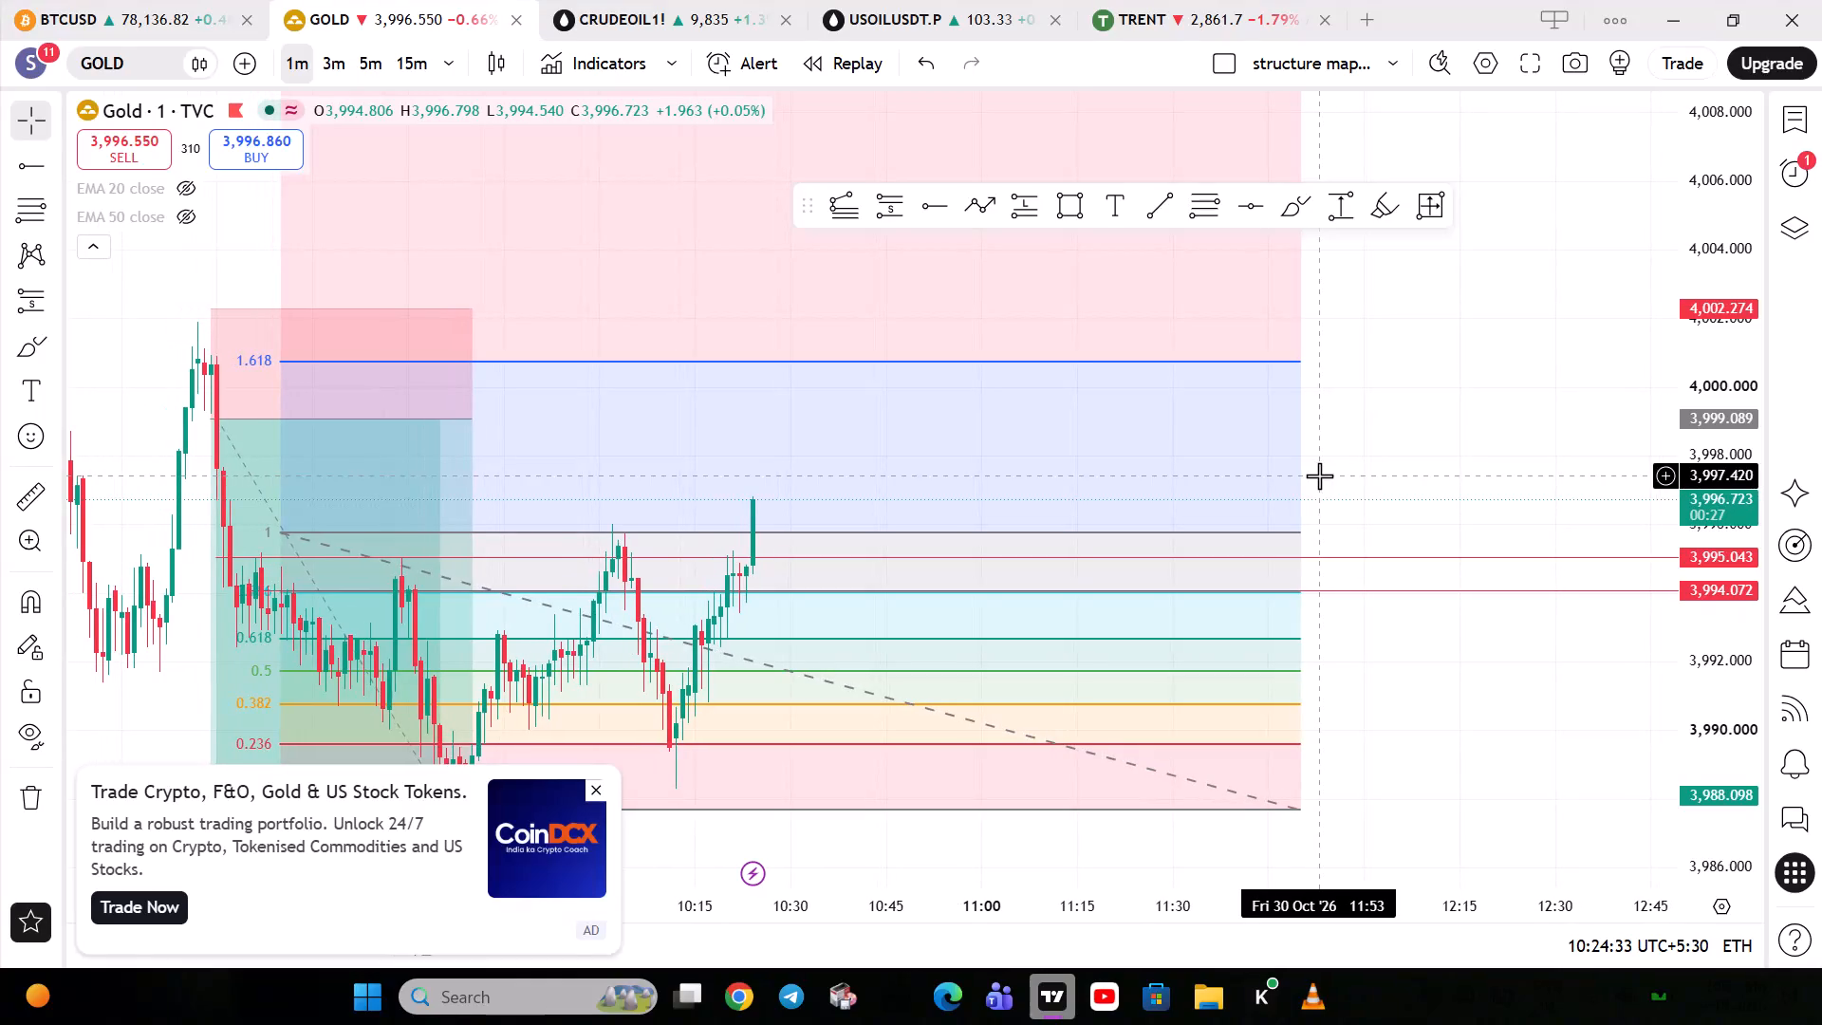
Draw a long position on the 1-minute Gold chart from 10:23, with entry about 3,995.76, target about 4,000.94 and stop about 3,993.07.
drag(1372, 476, 1341, 473)
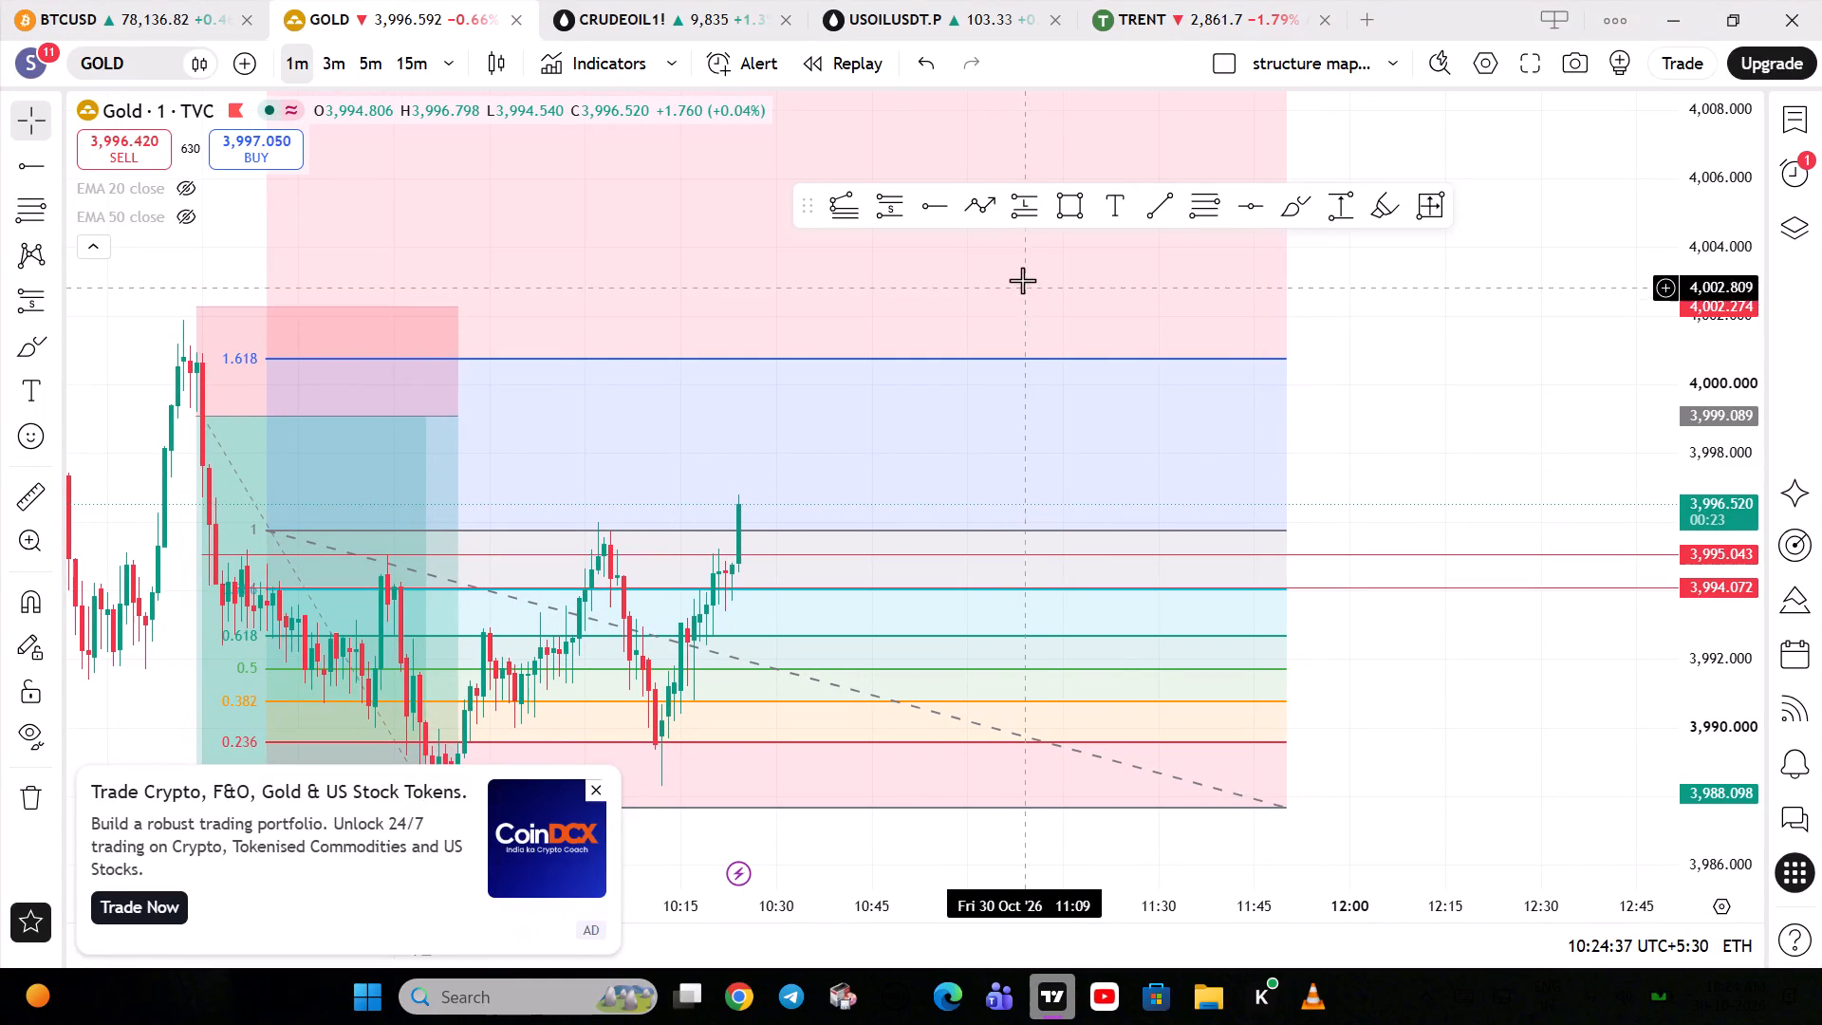
click(1024, 220)
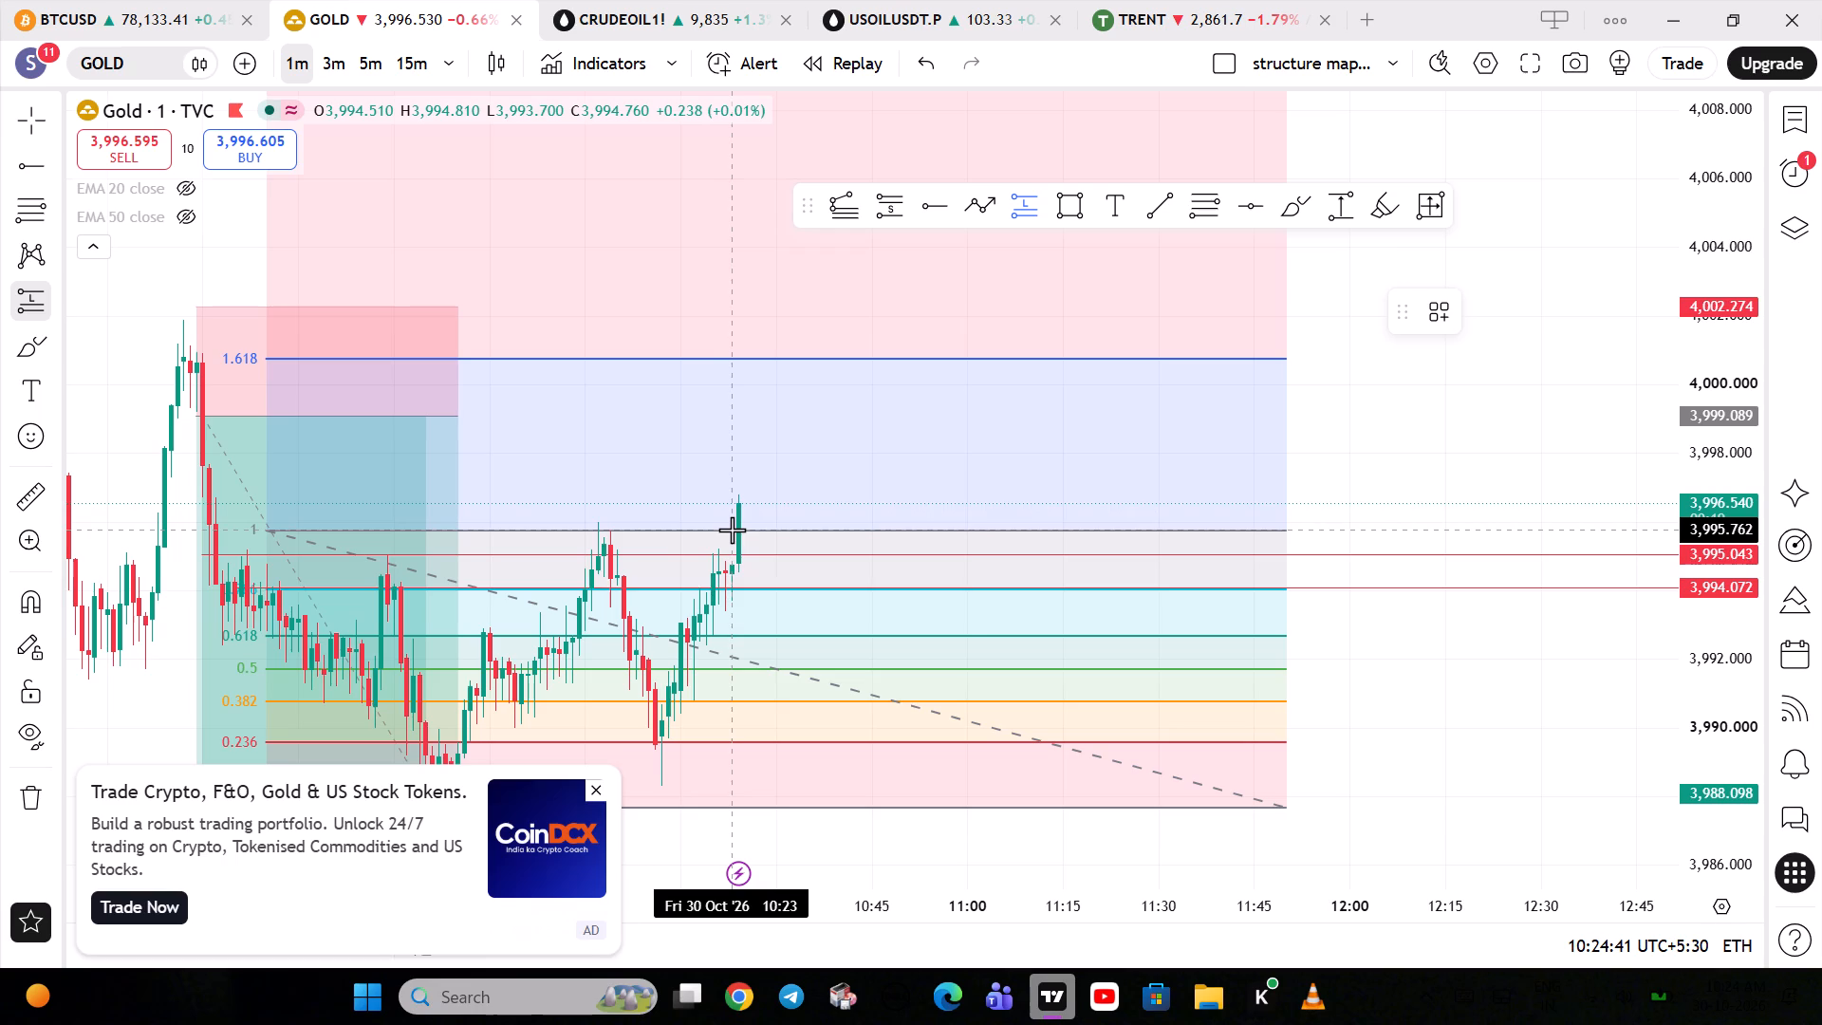
click(732, 530)
drag(726, 434, 724, 390)
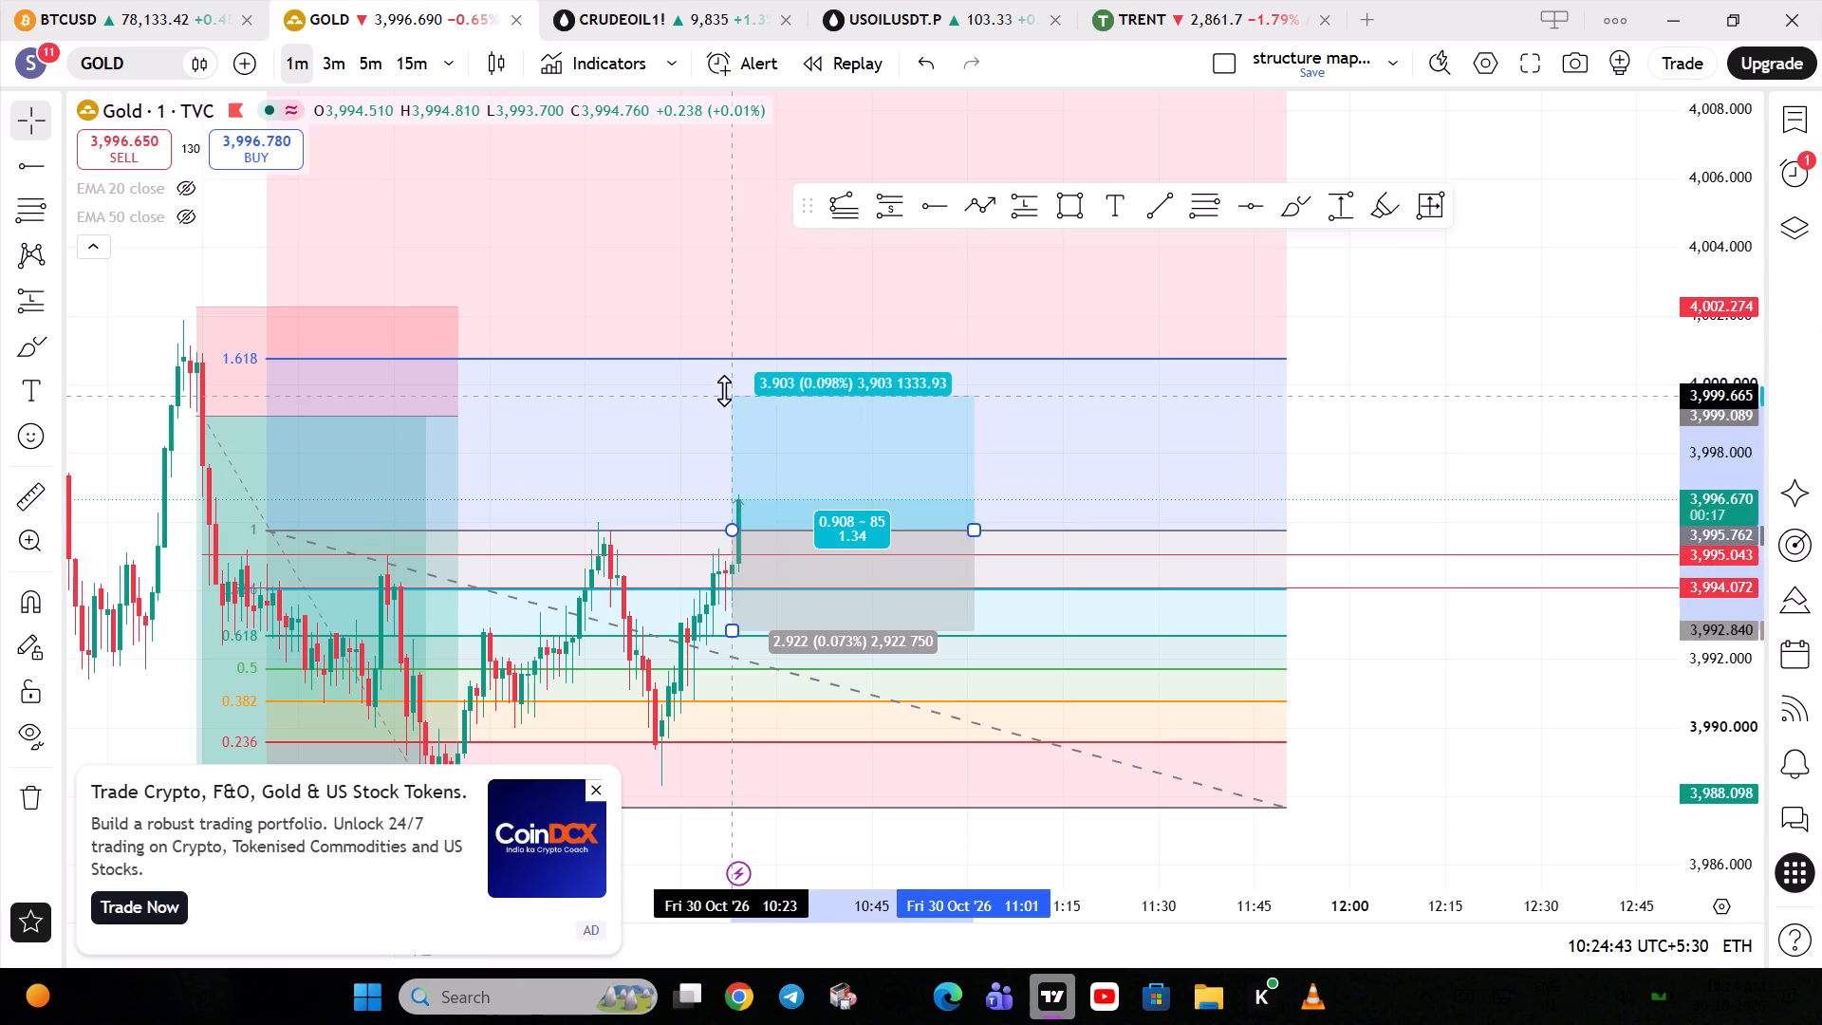
drag(724, 390, 722, 352)
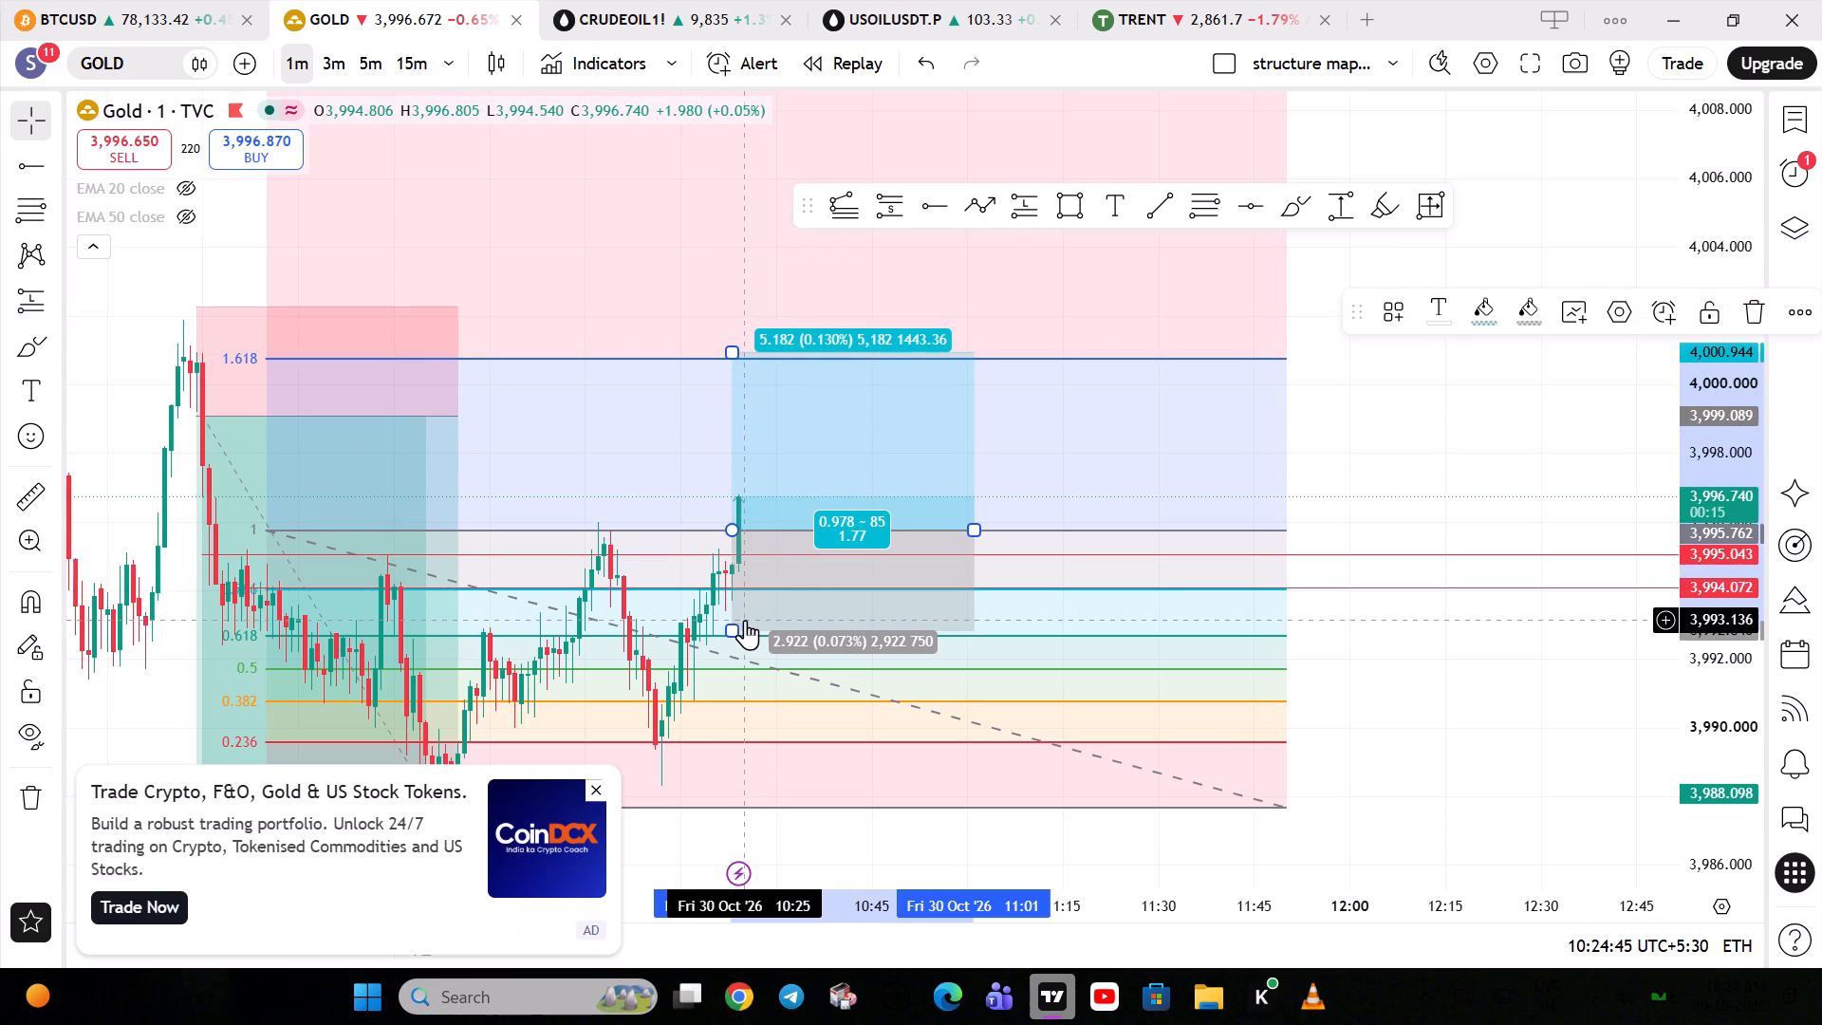
drag(736, 637, 717, 622)
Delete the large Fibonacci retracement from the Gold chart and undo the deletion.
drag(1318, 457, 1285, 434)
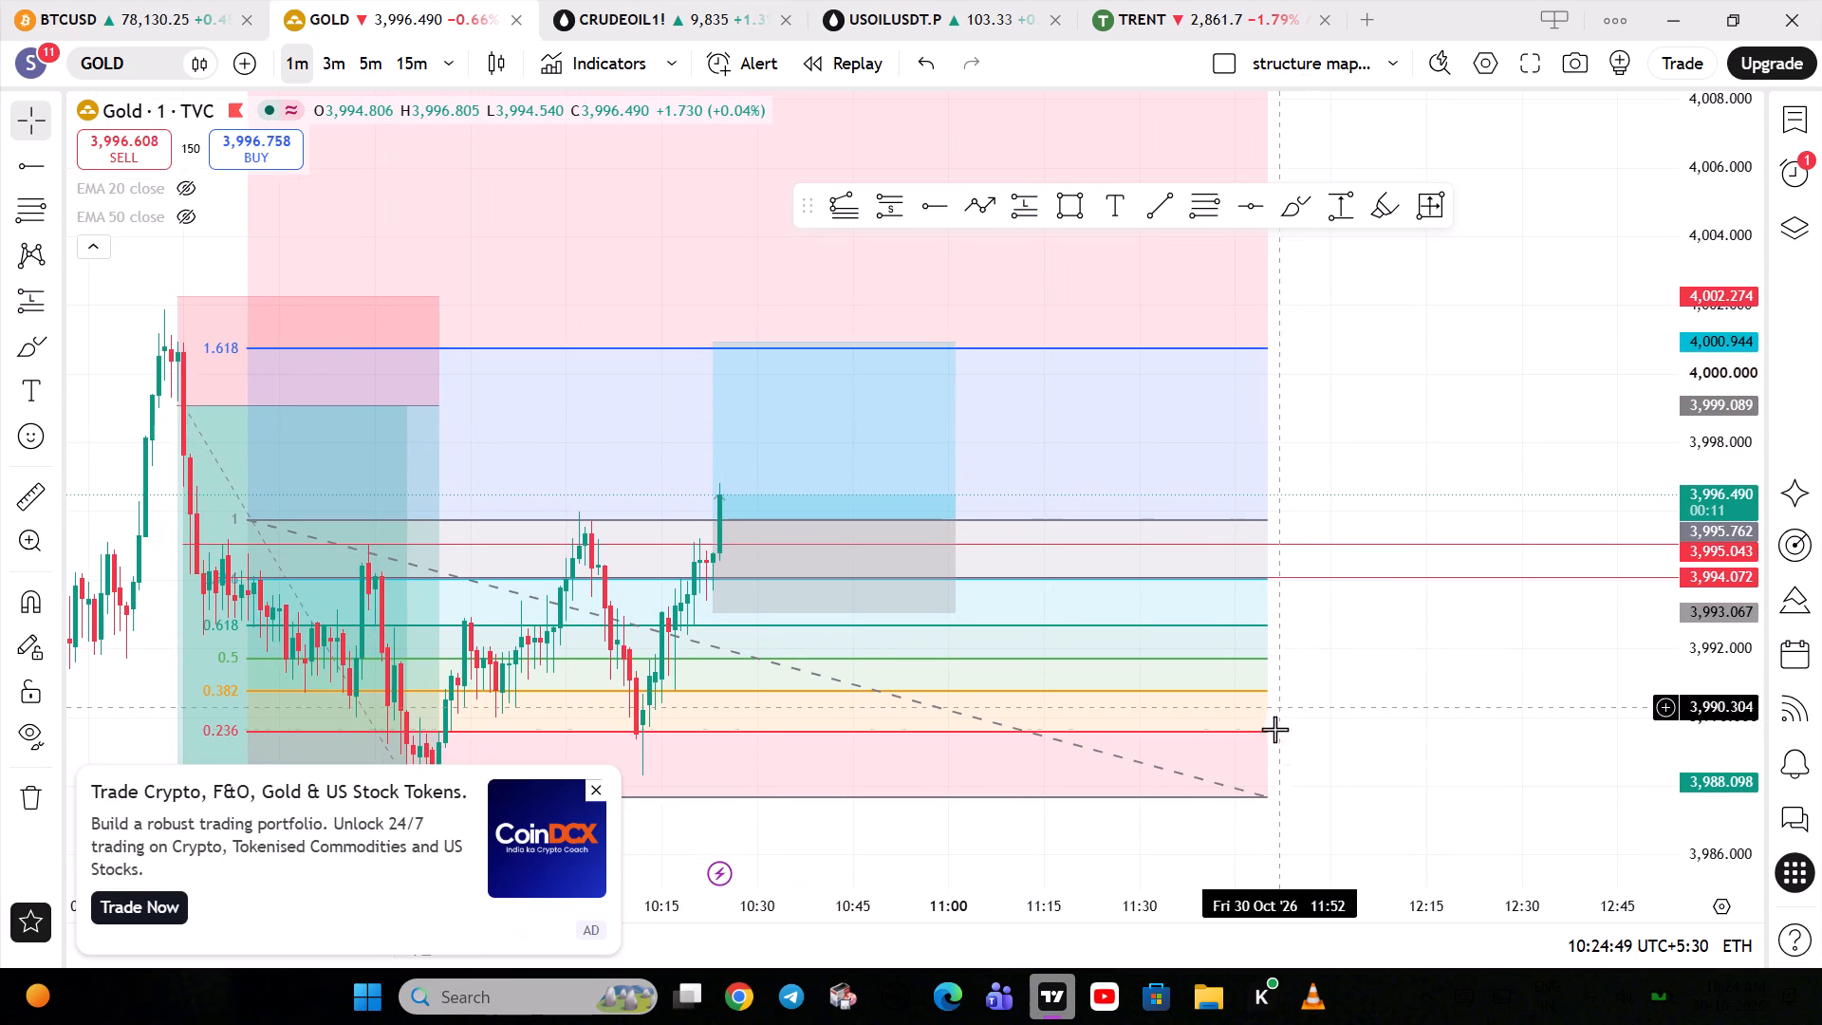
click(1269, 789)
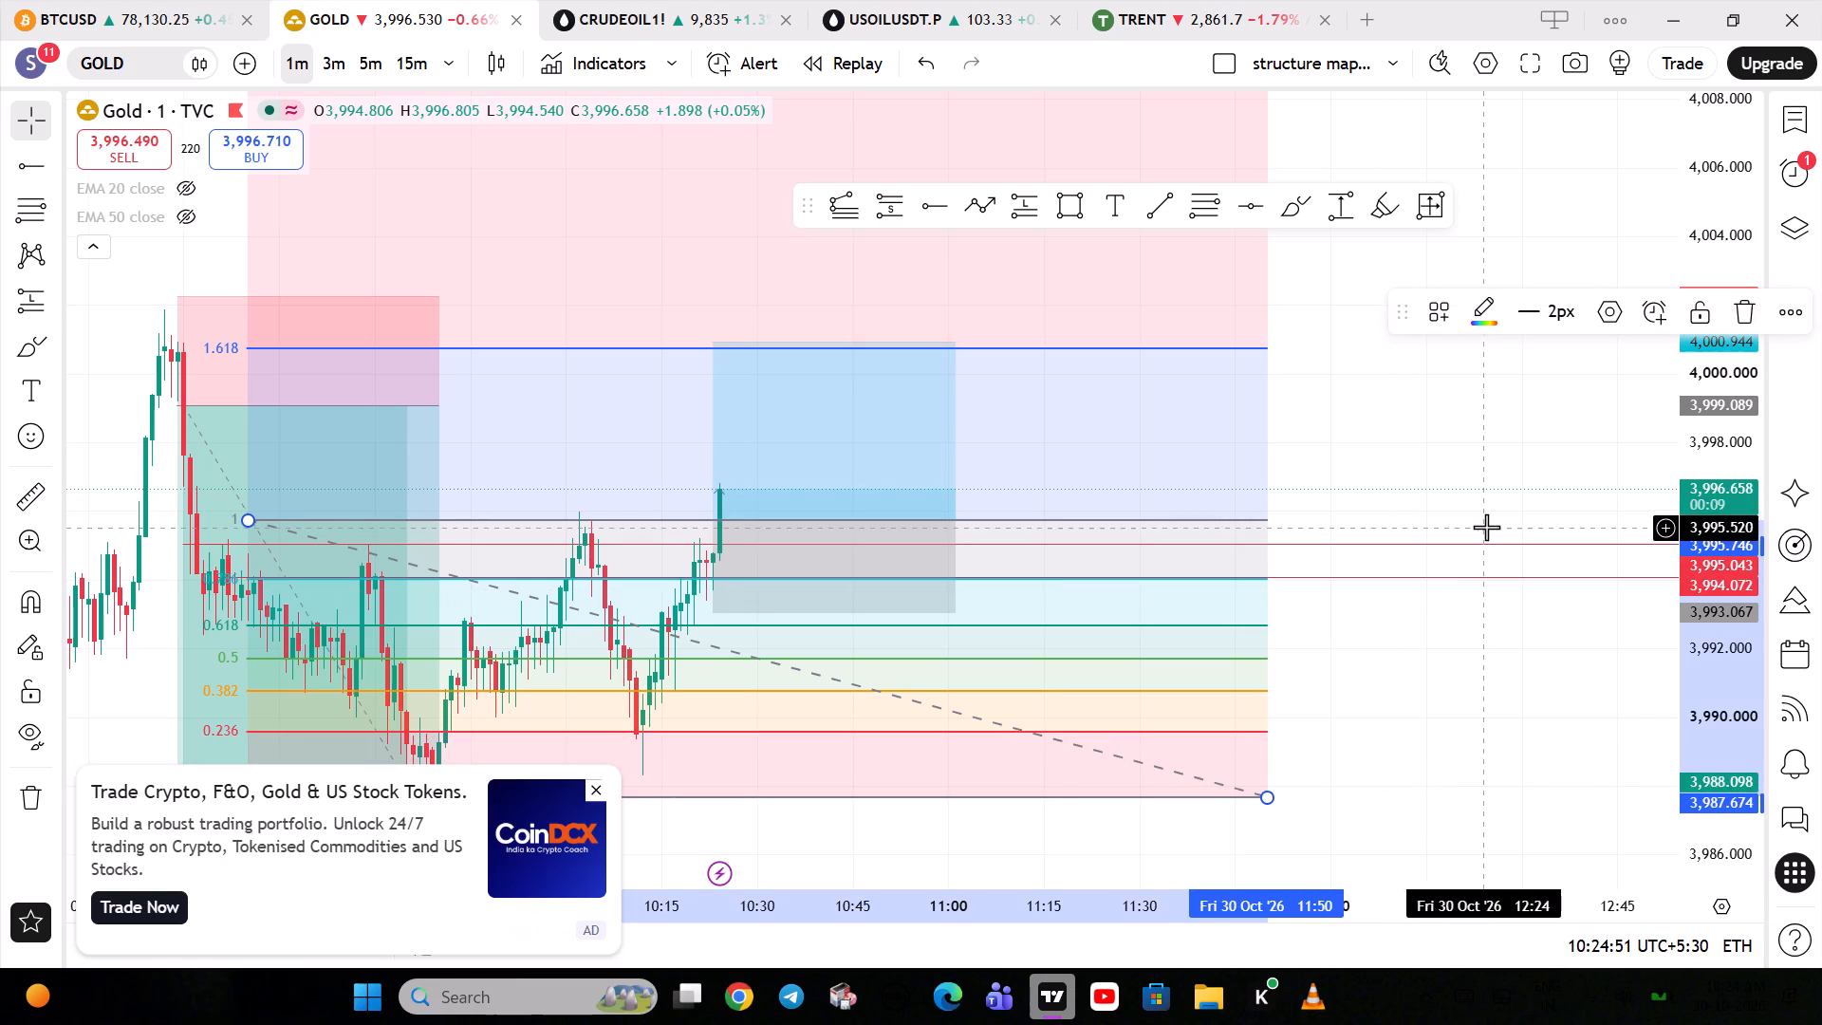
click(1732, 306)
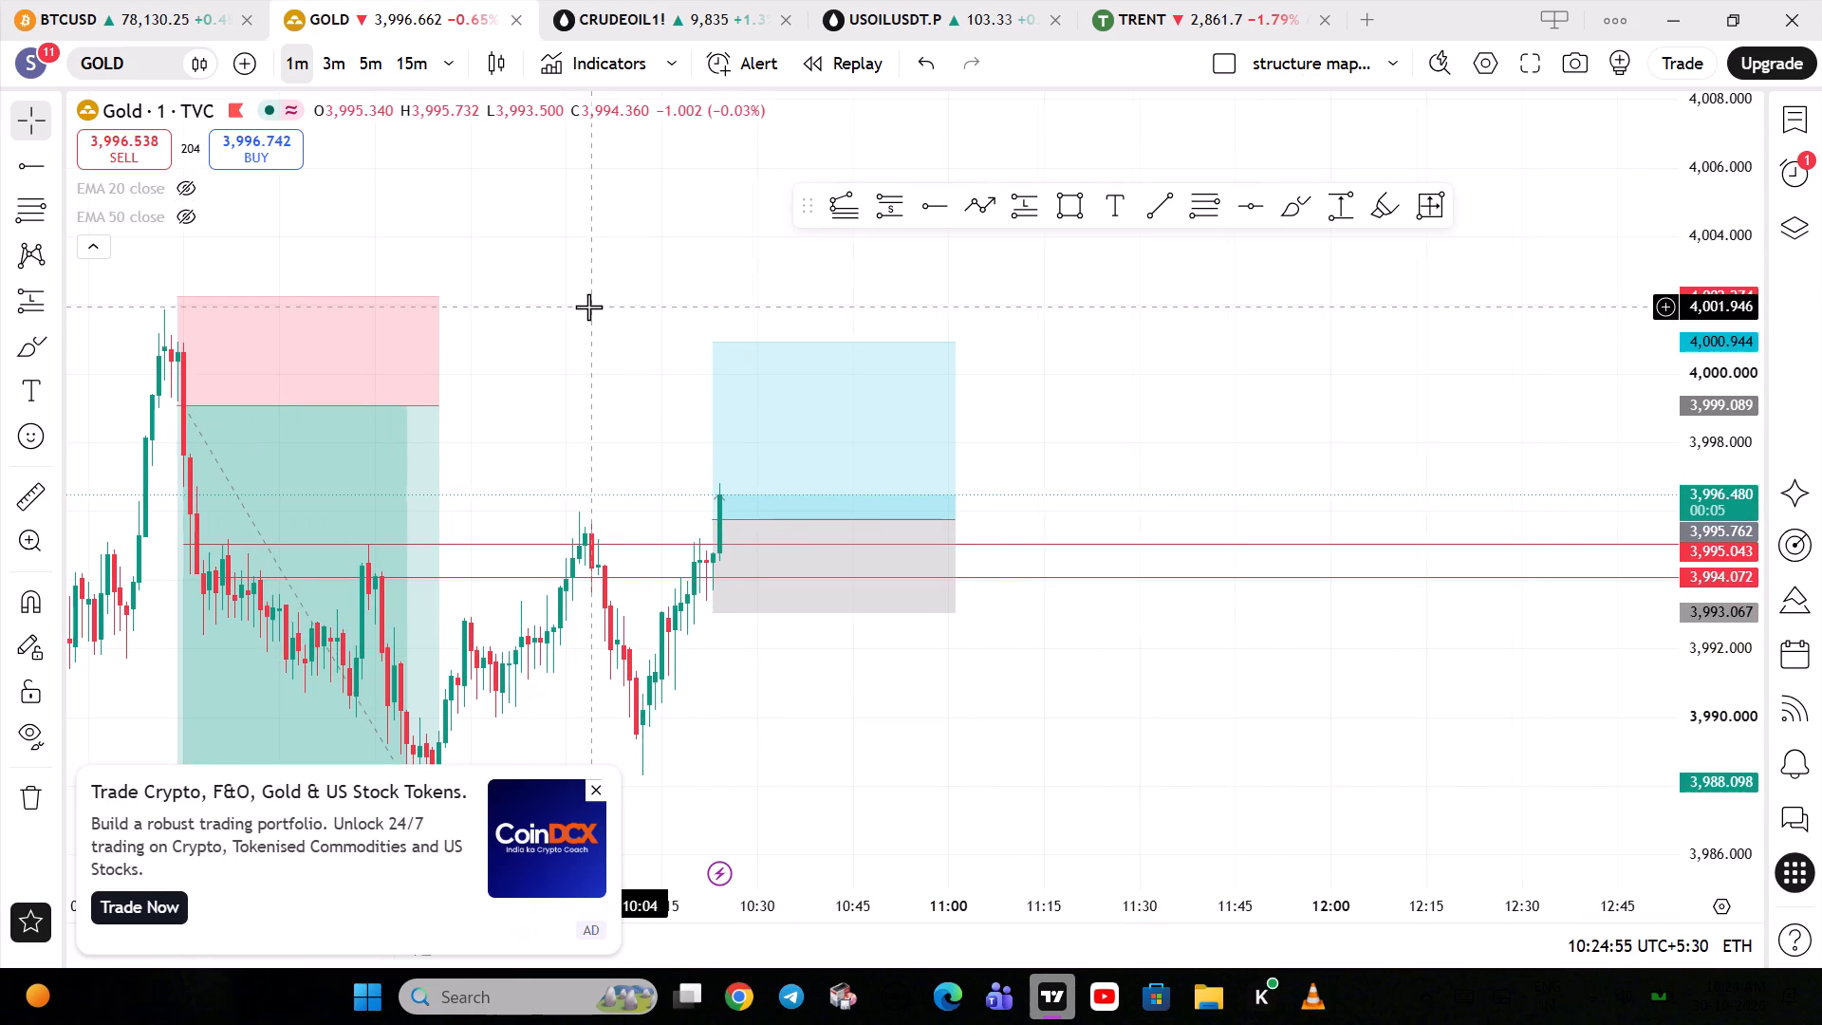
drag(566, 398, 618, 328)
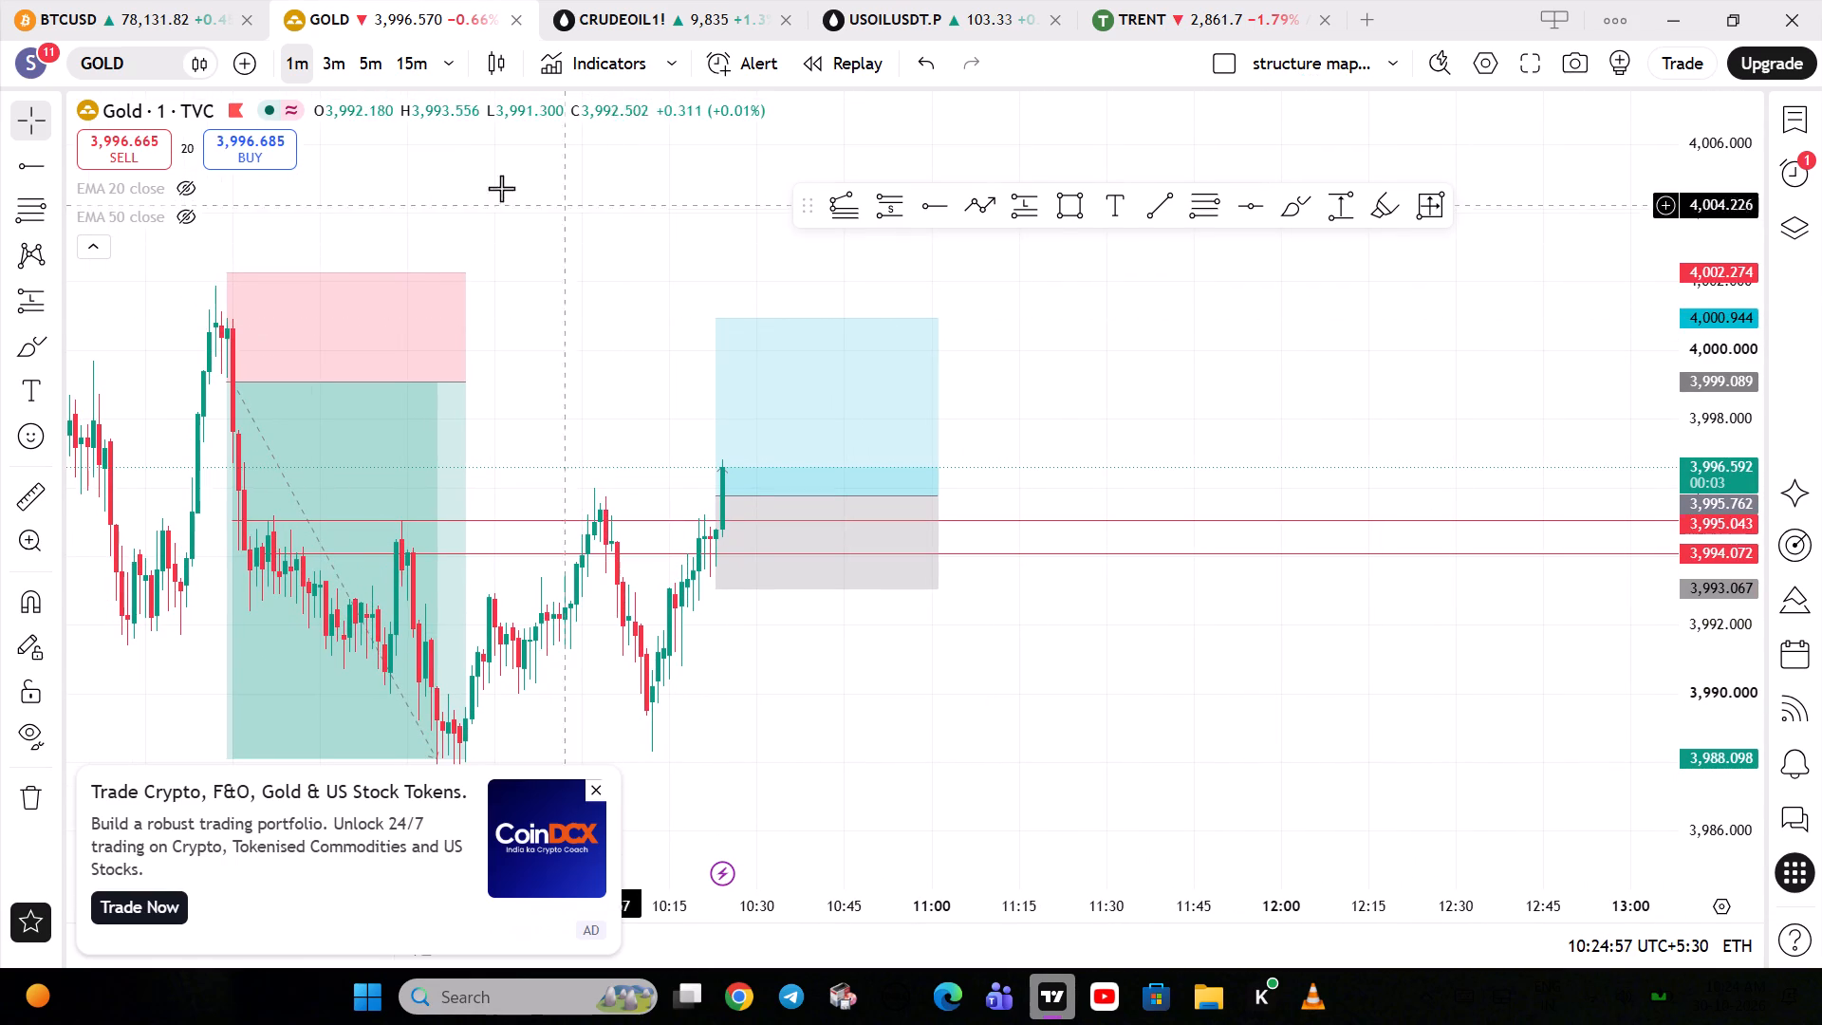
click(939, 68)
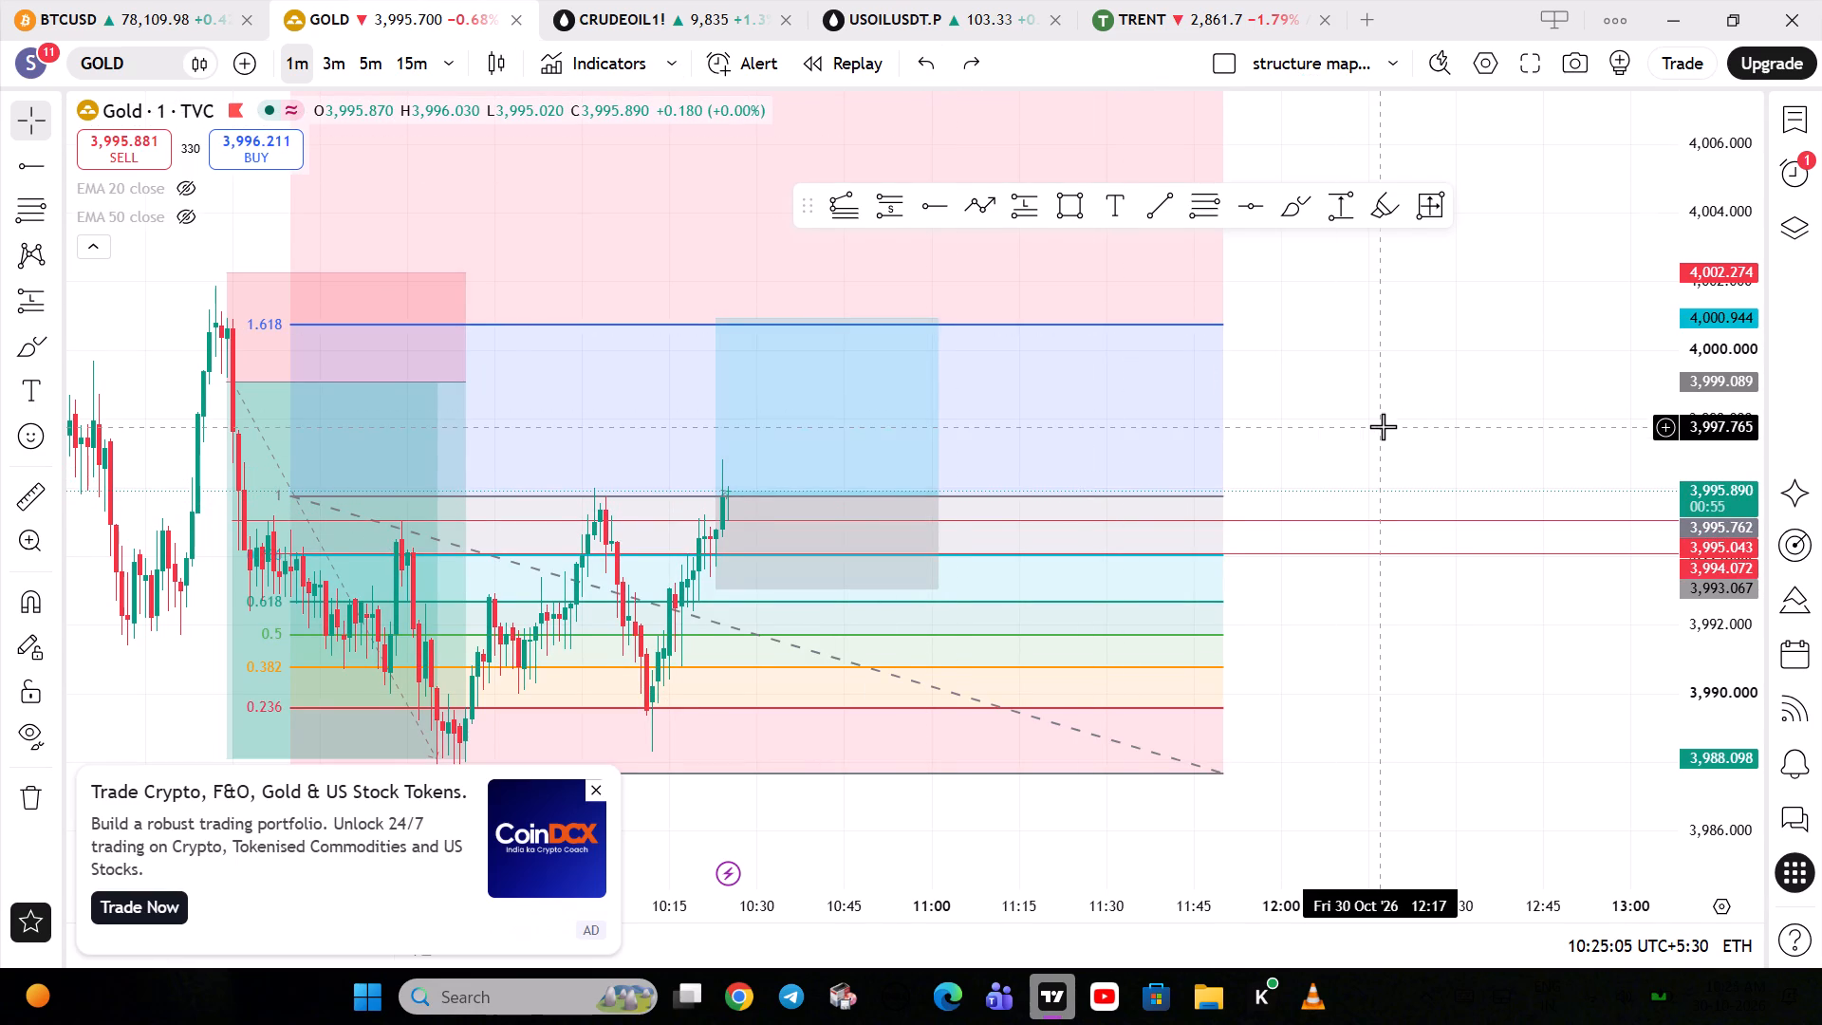
Move the long position on the Gold chart so it starts at 10:25, keeping its entry at about 3,995.76.
drag(1383, 426, 1406, 444)
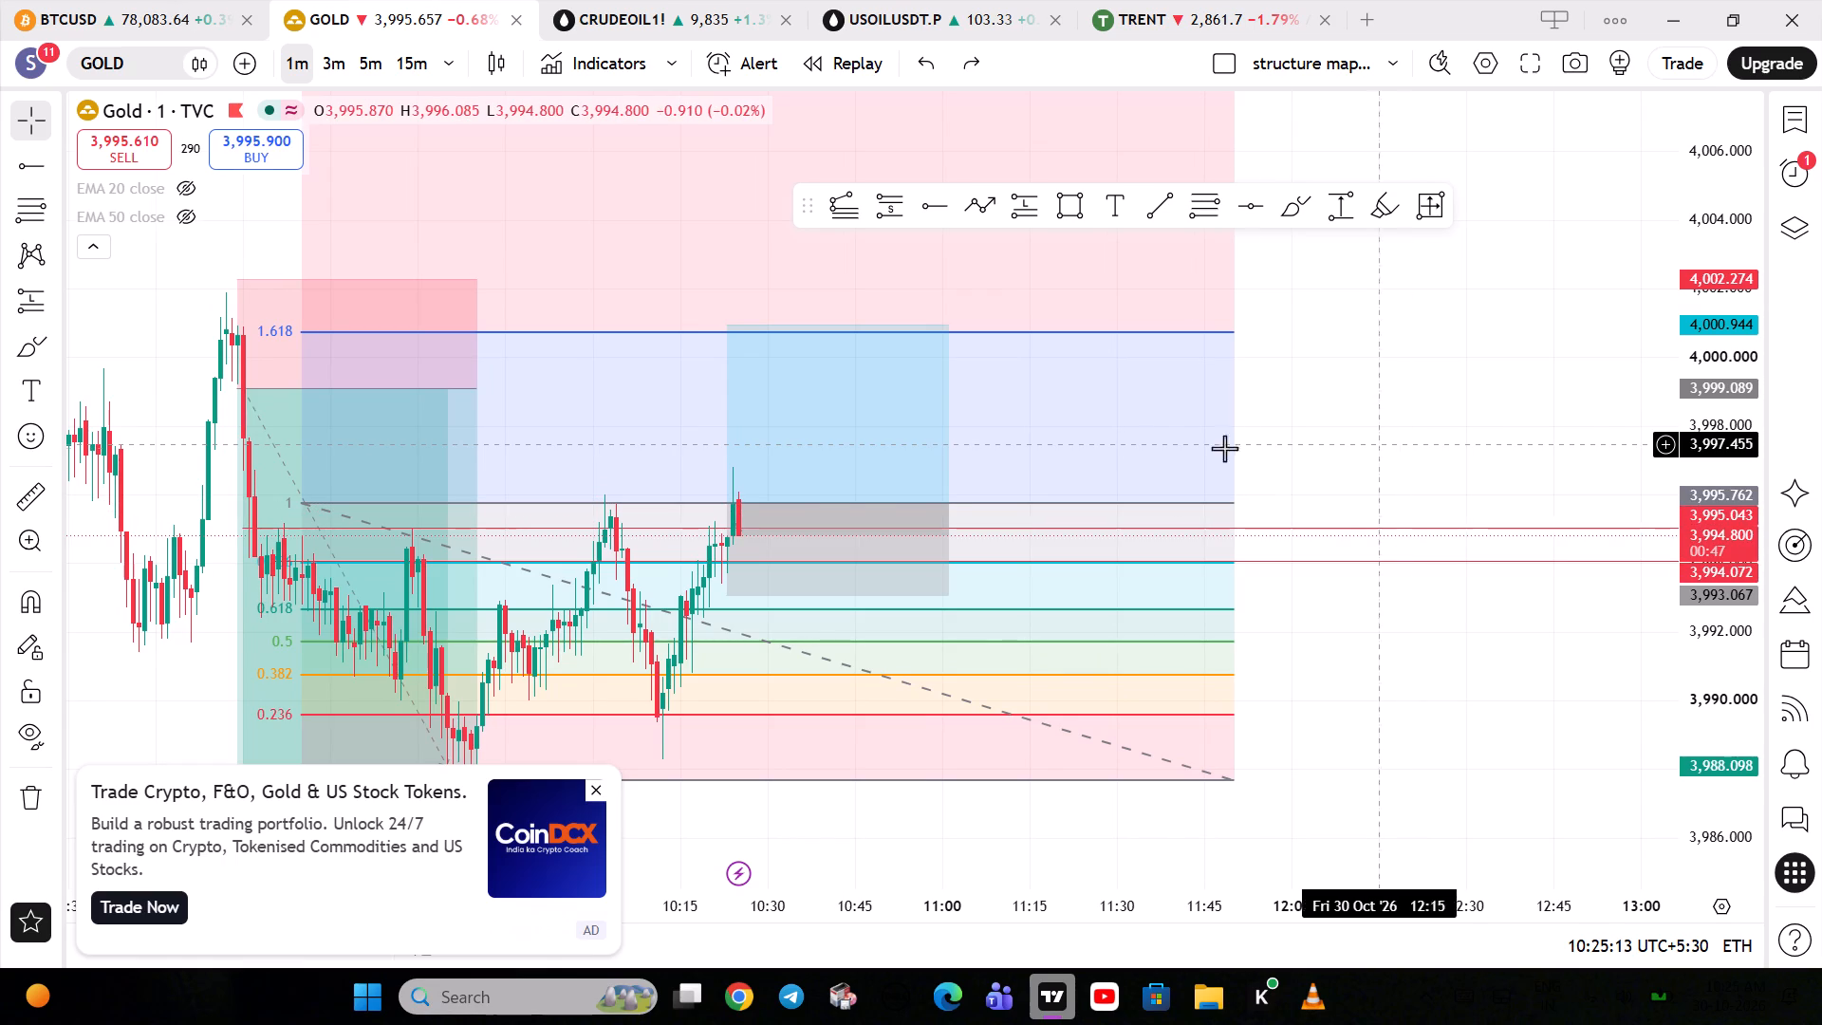
drag(917, 407, 1002, 459)
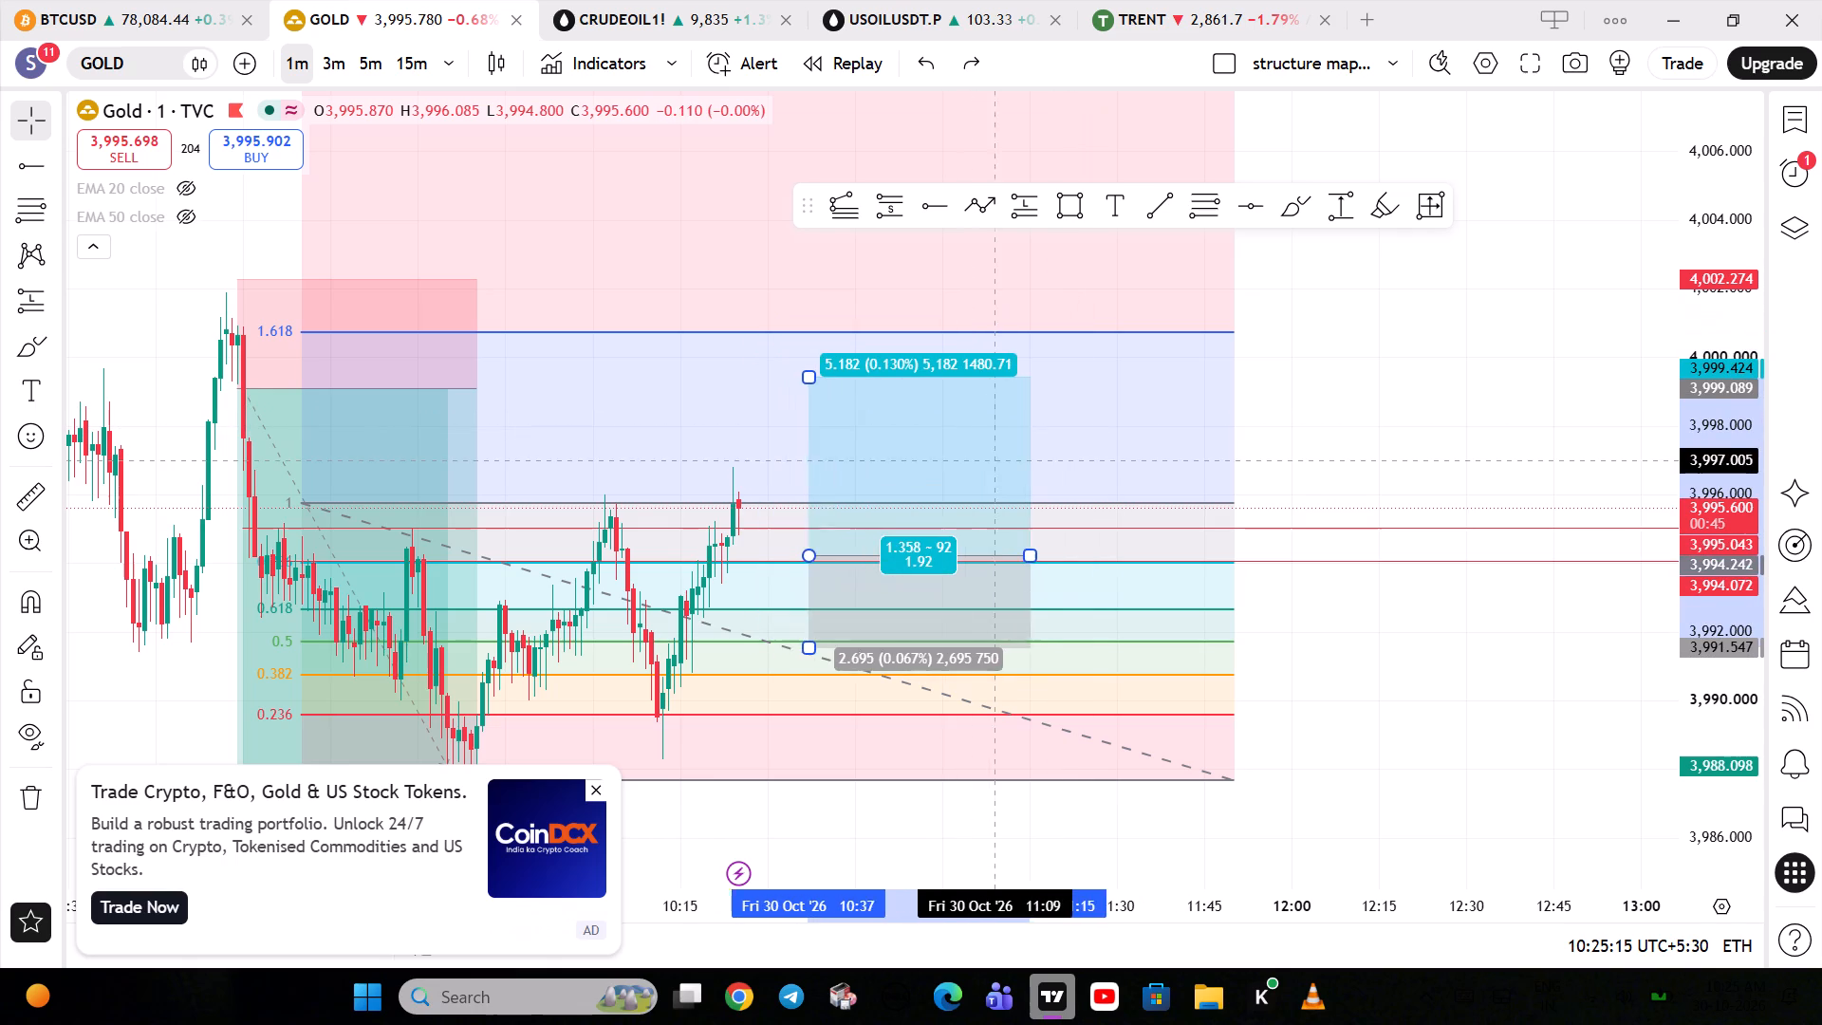
drag(1002, 459, 990, 419)
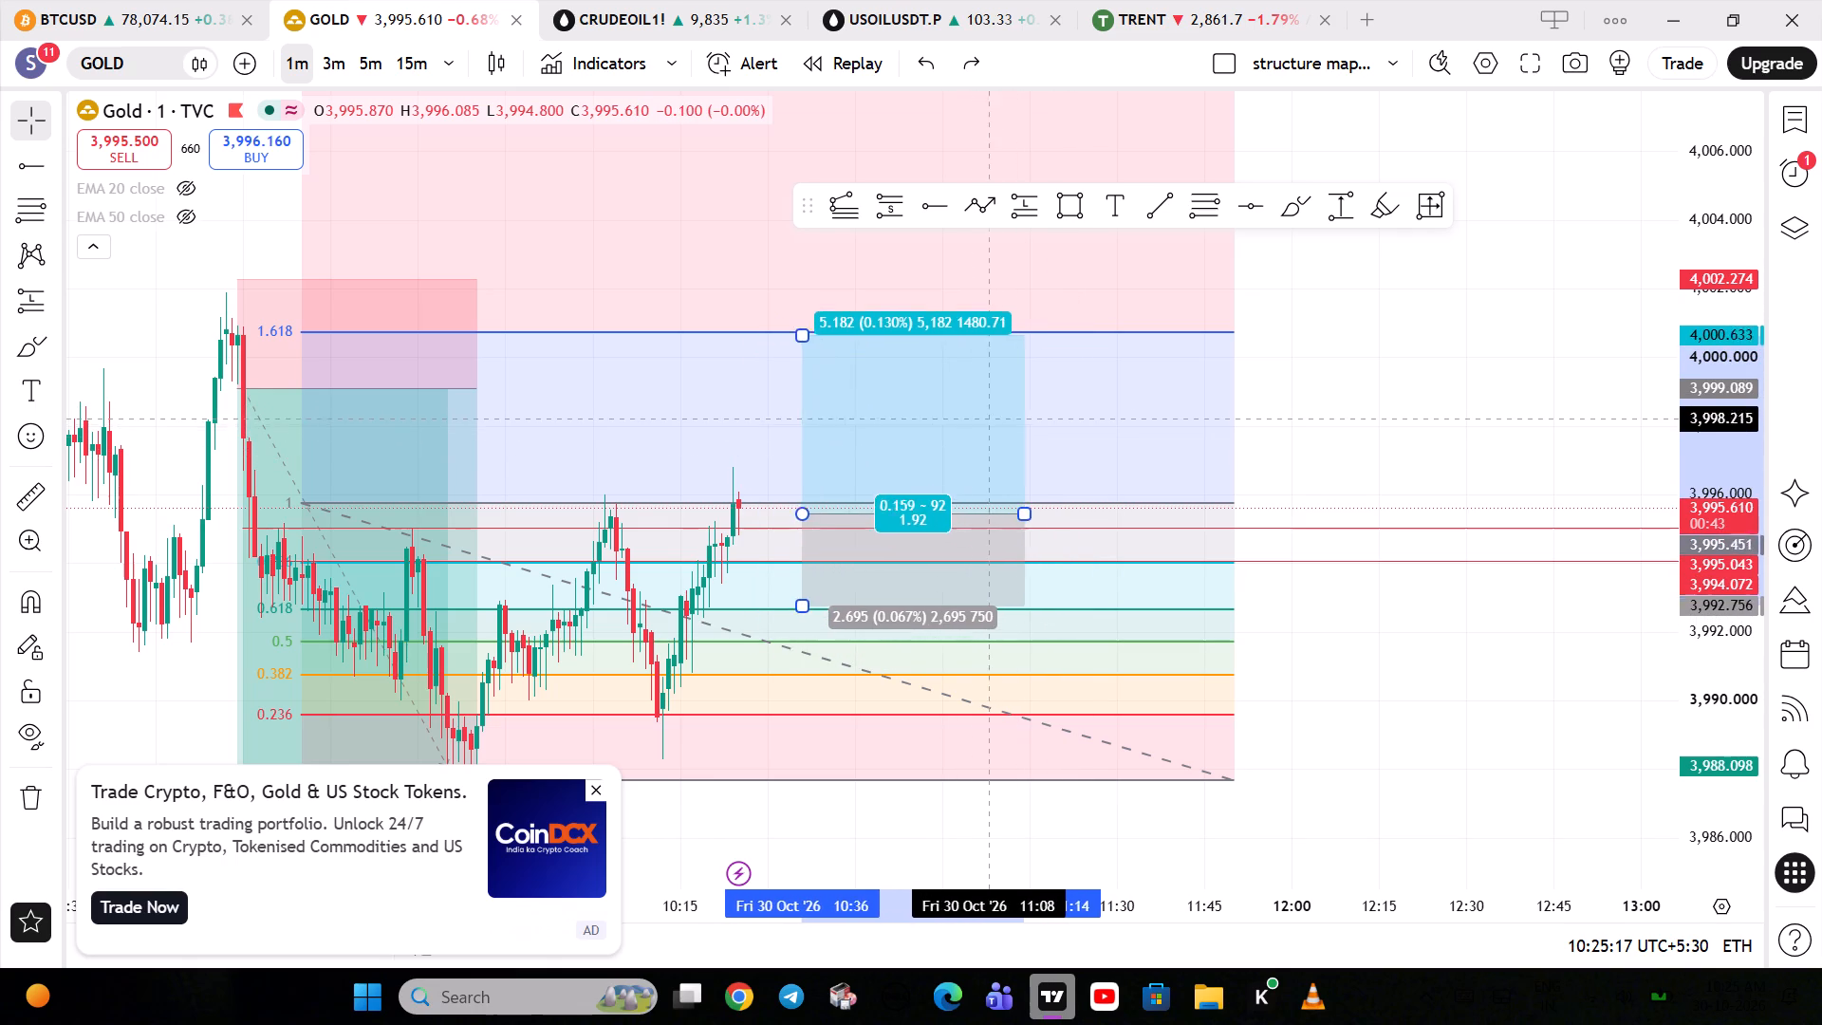
drag(990, 419, 964, 411)
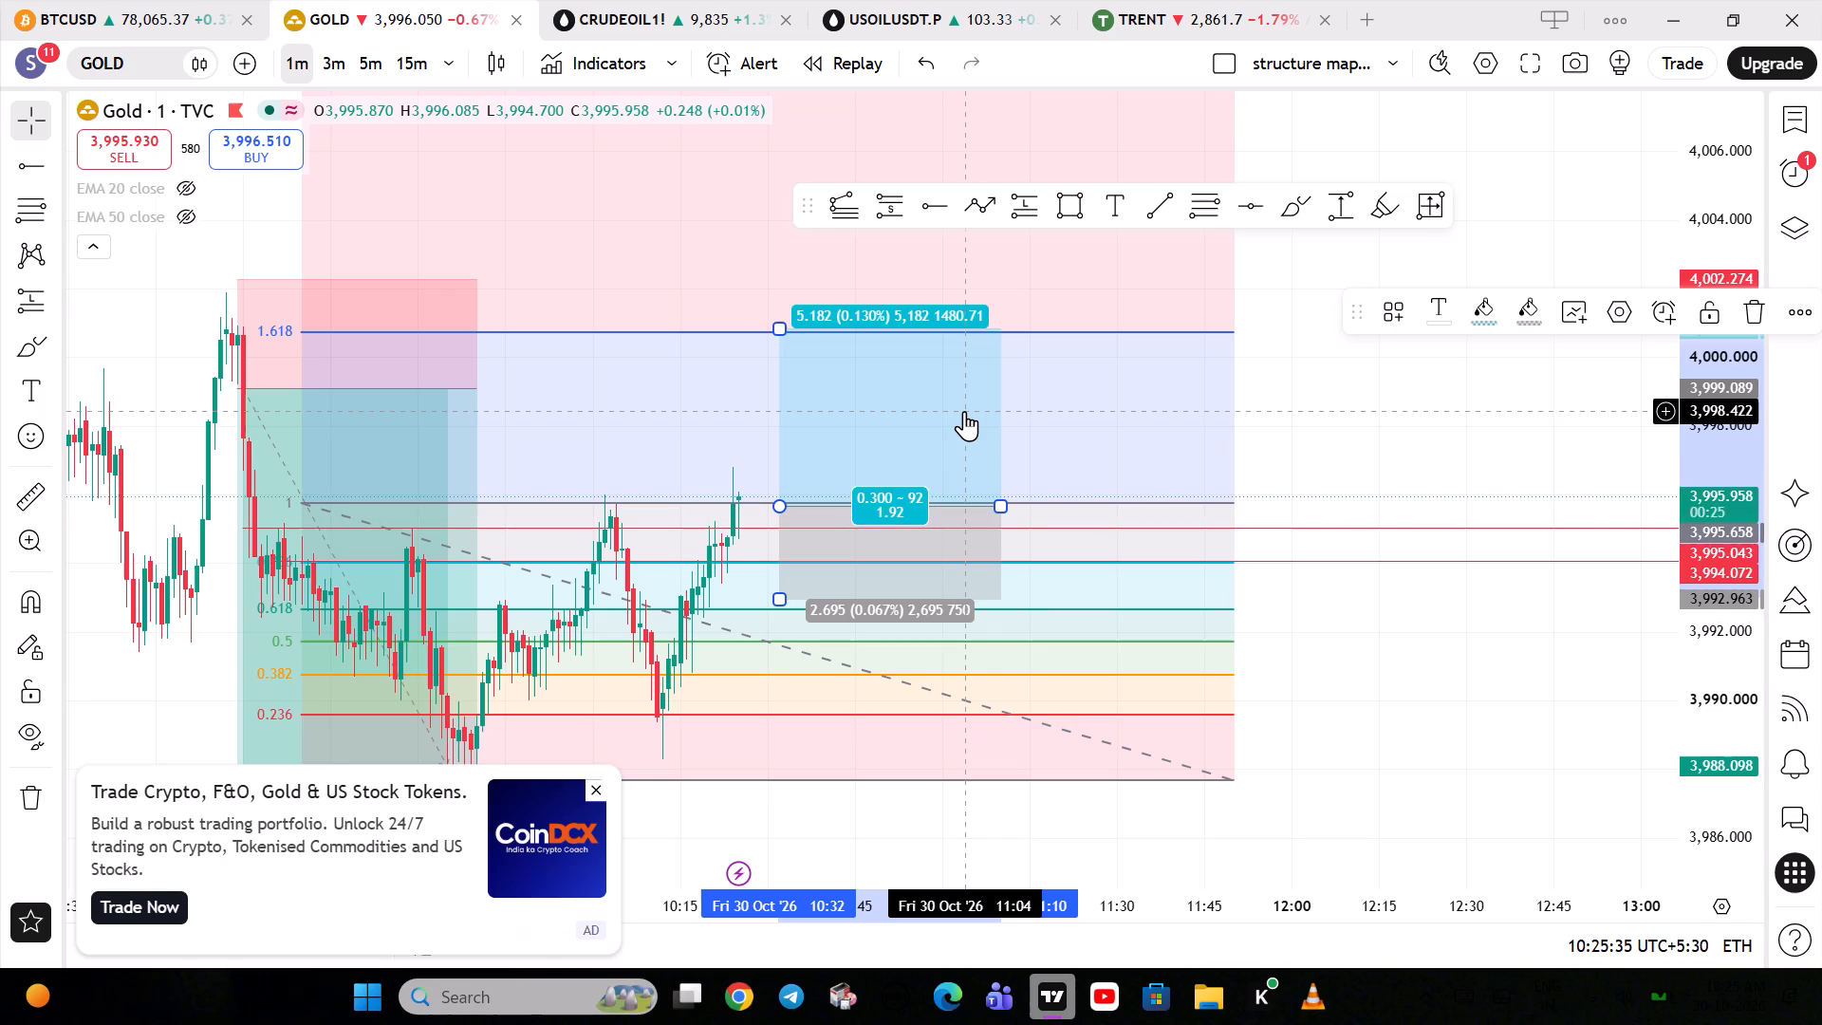
drag(964, 411, 921, 411)
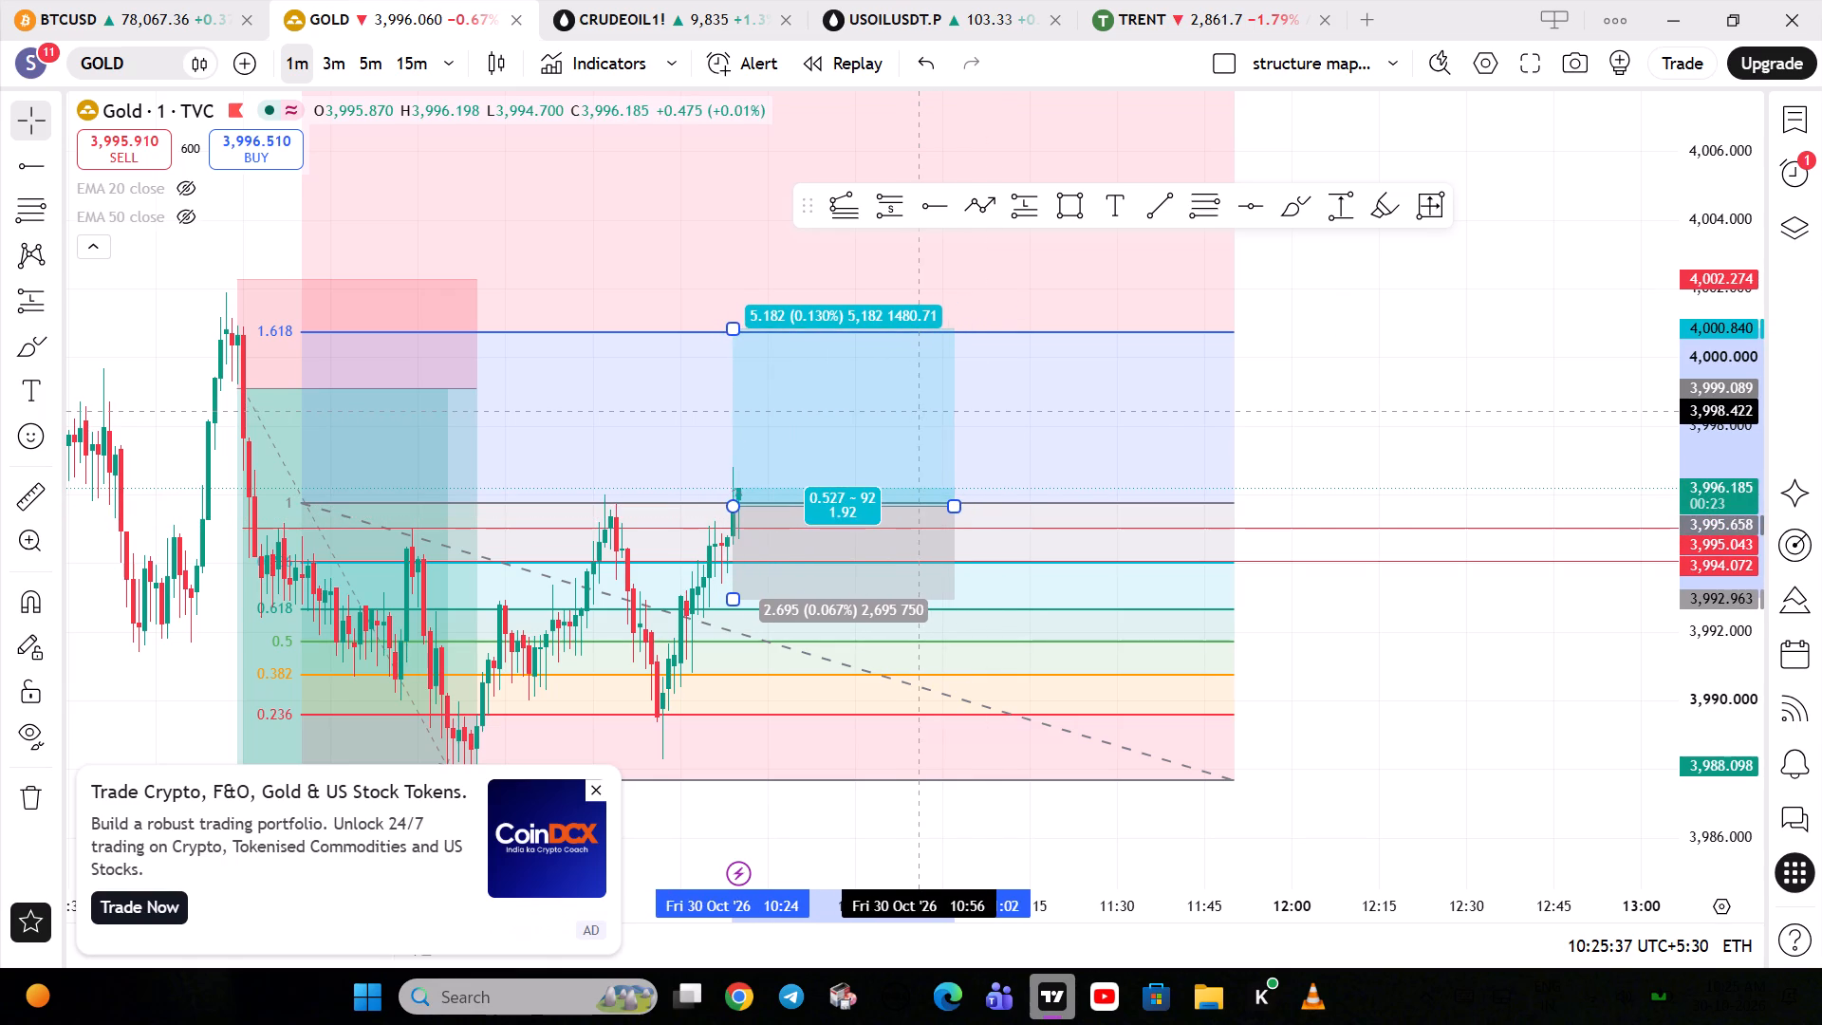
drag(921, 411, 925, 408)
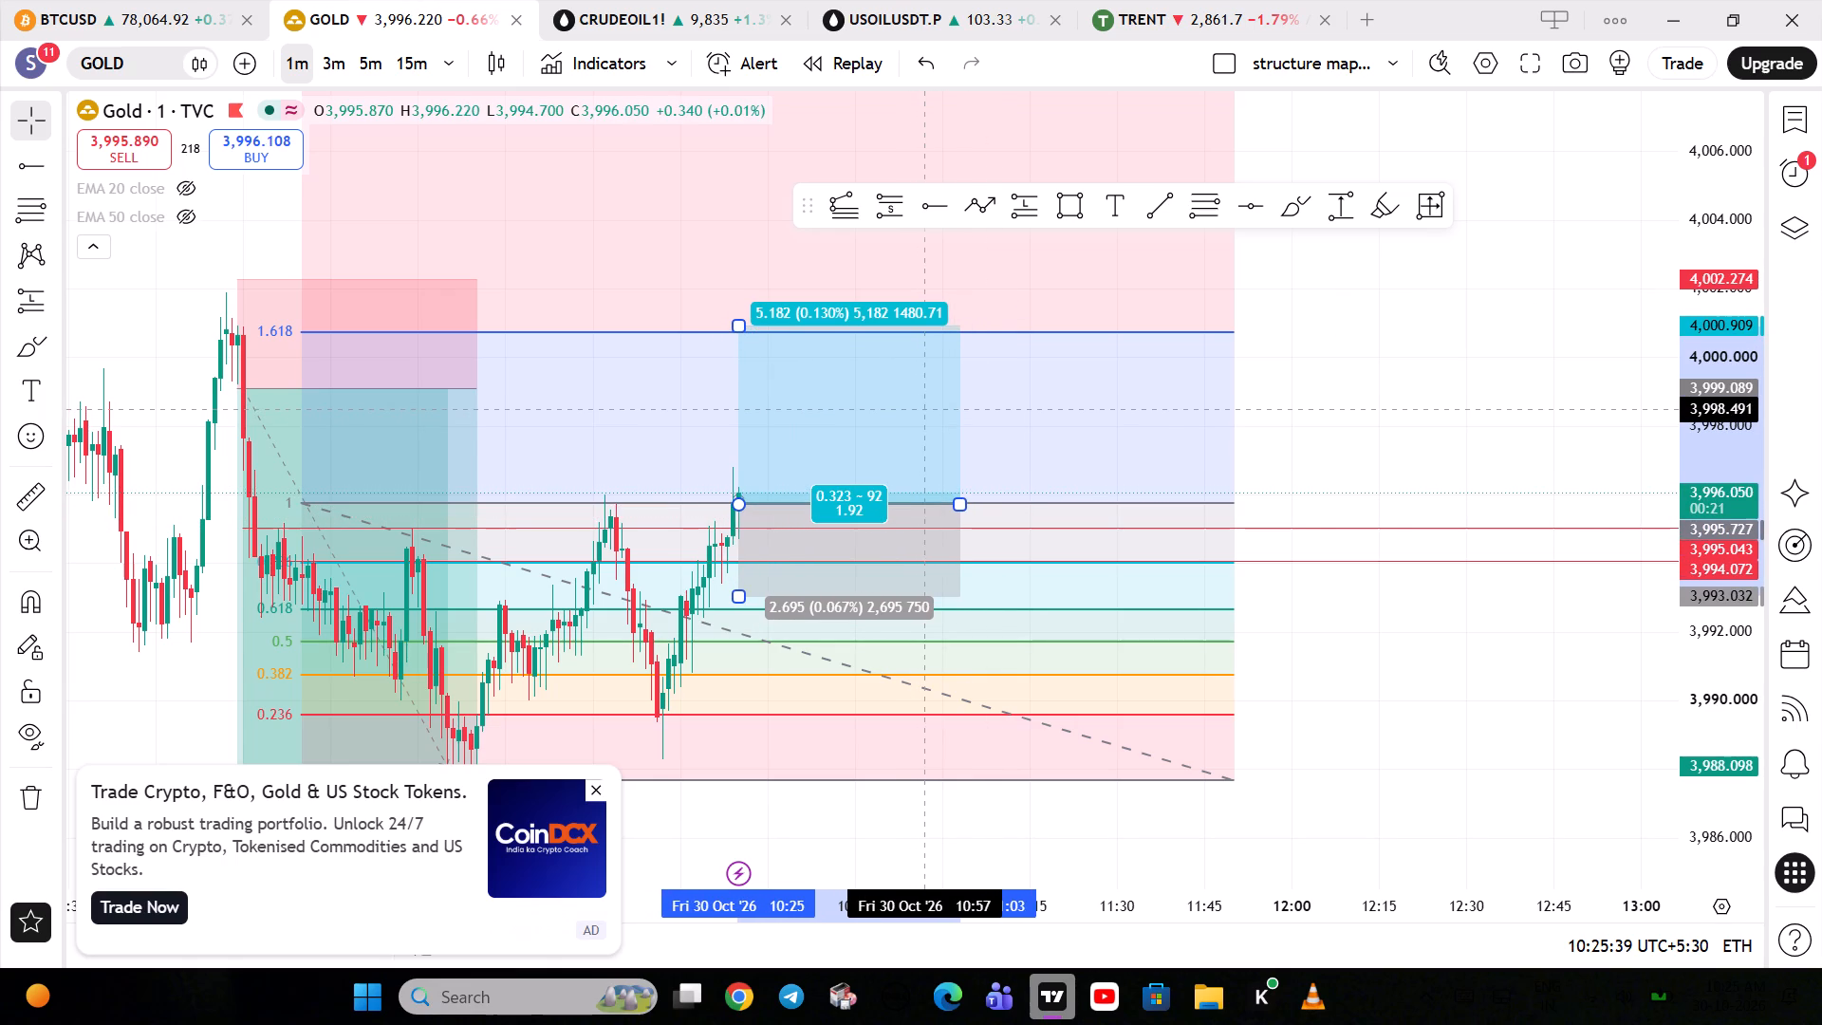
drag(925, 408, 924, 407)
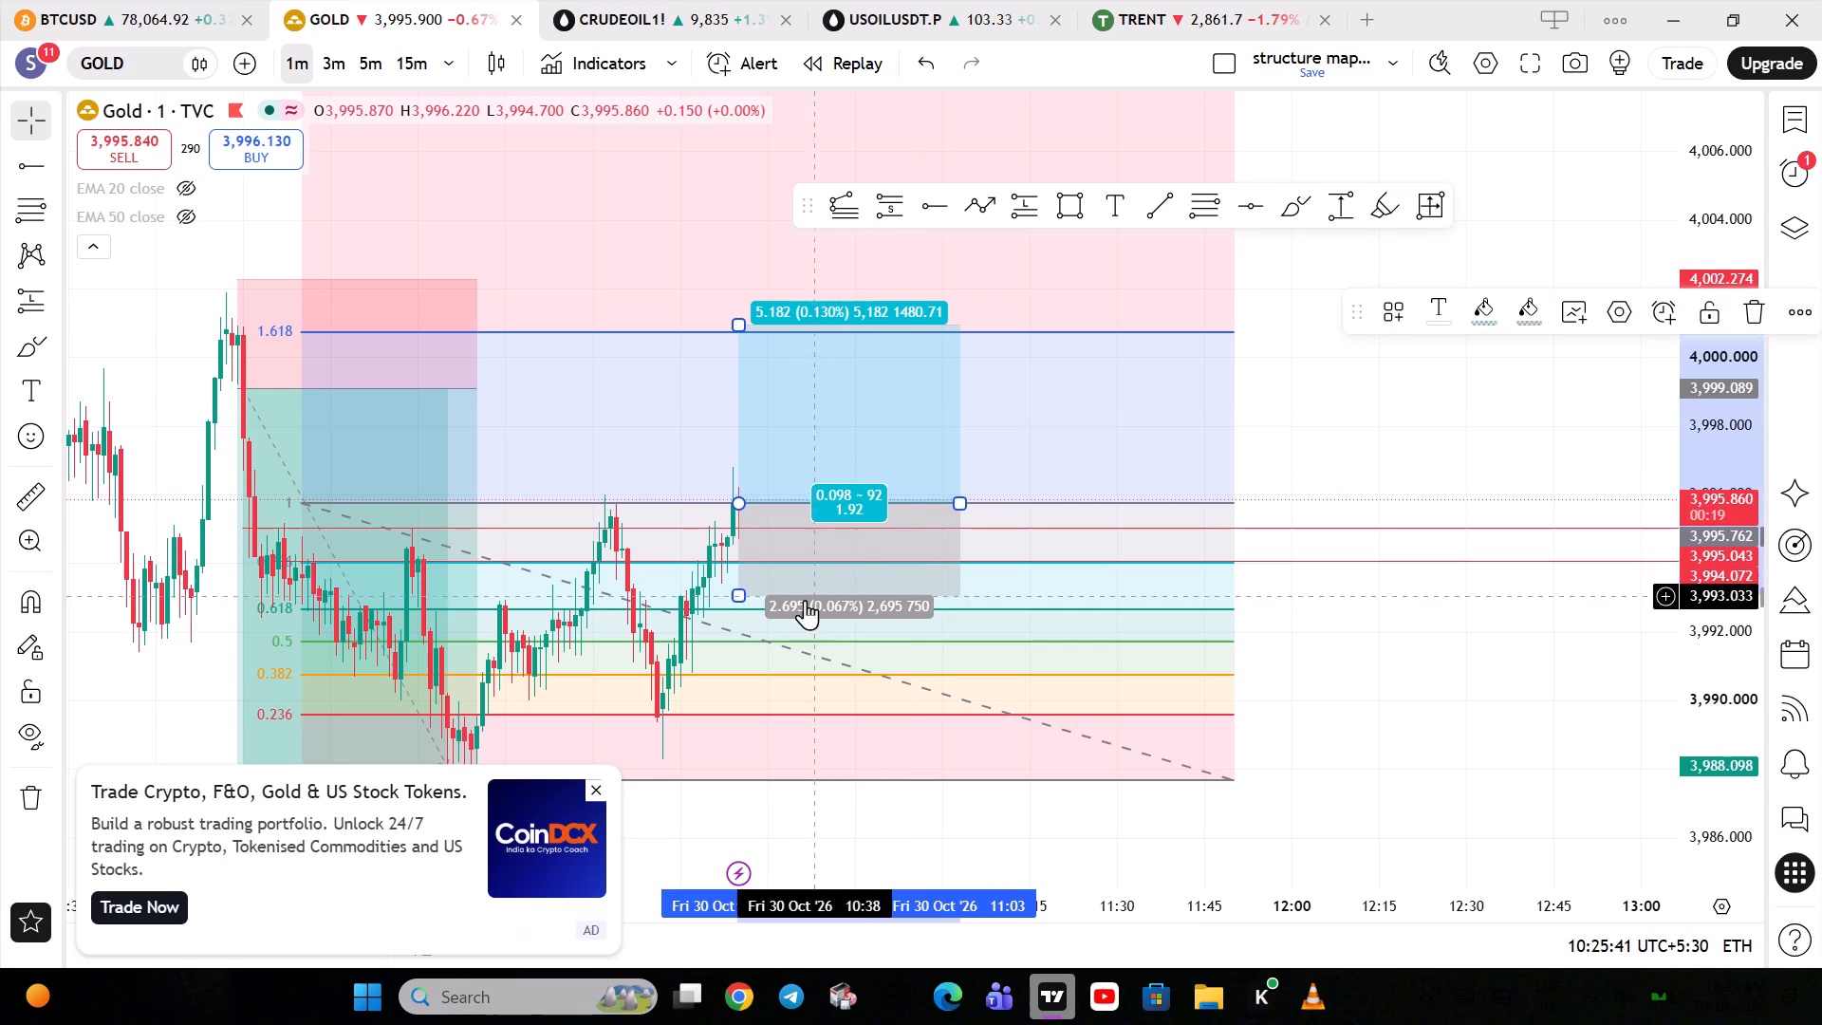
Raise the stop level of the Gold long position to about 3,993.65.
drag(737, 591, 665, 587)
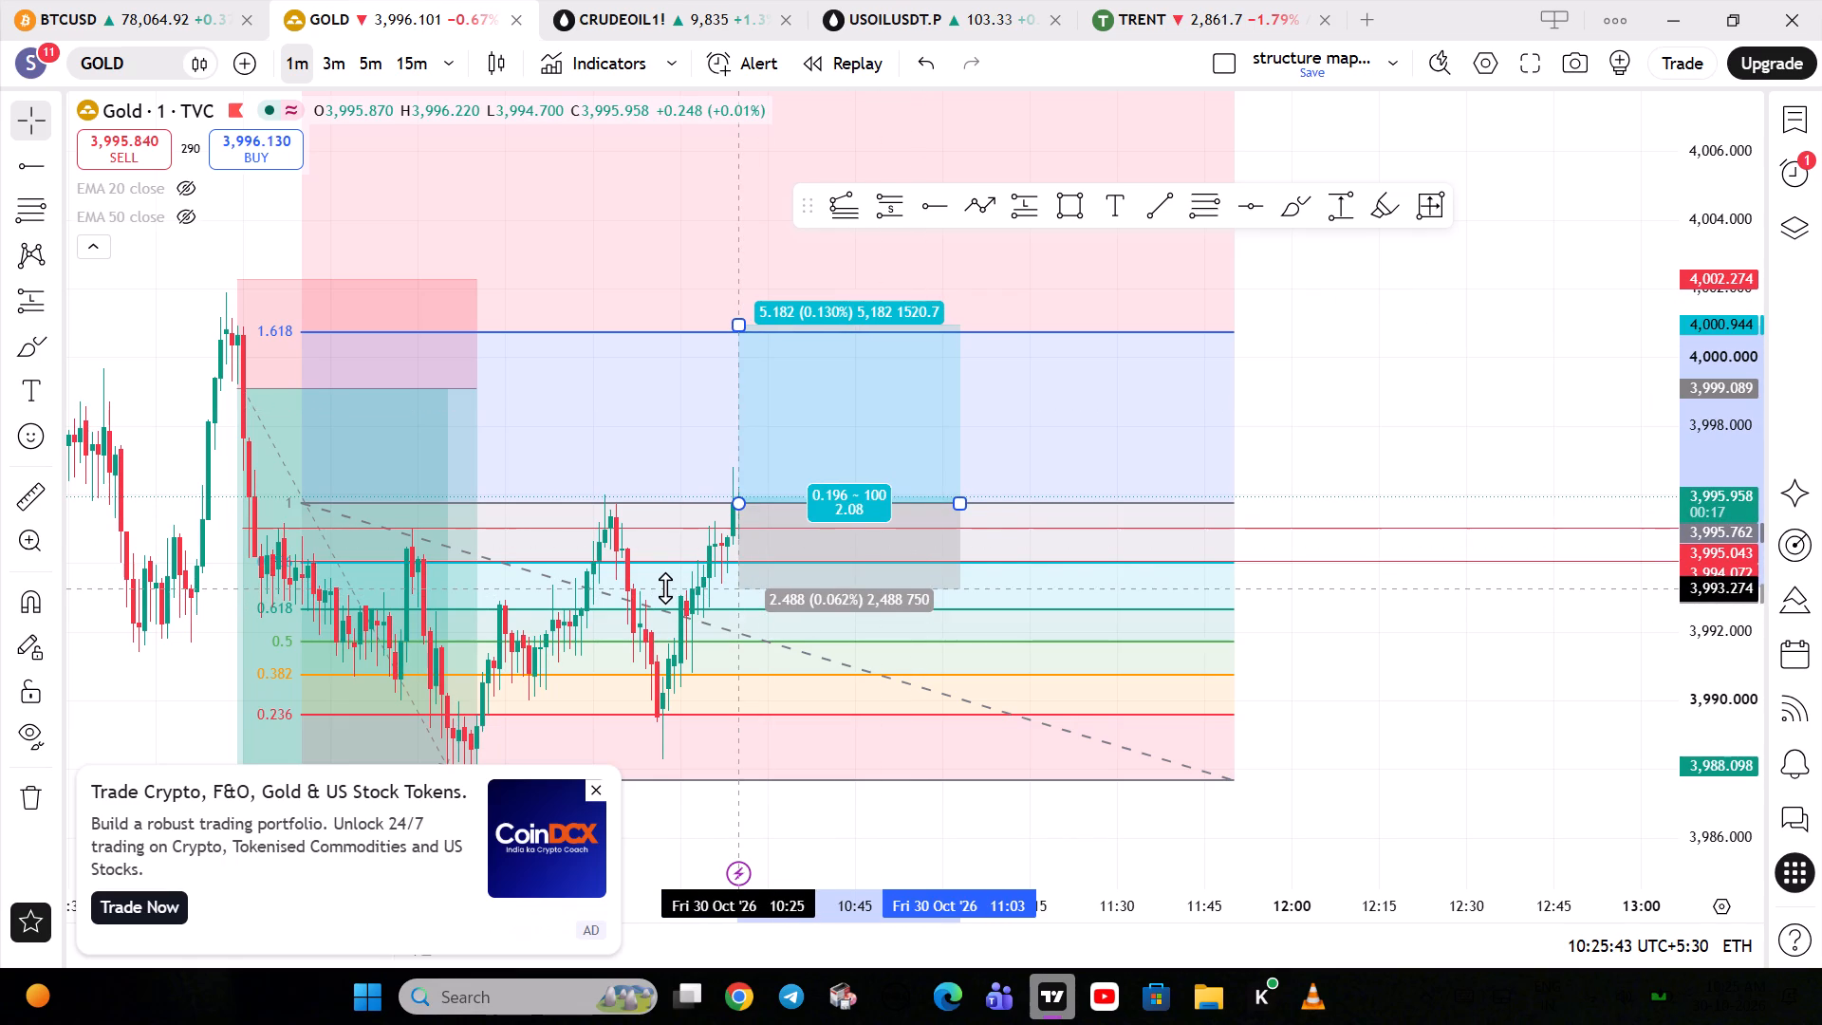
drag(665, 587, 668, 592)
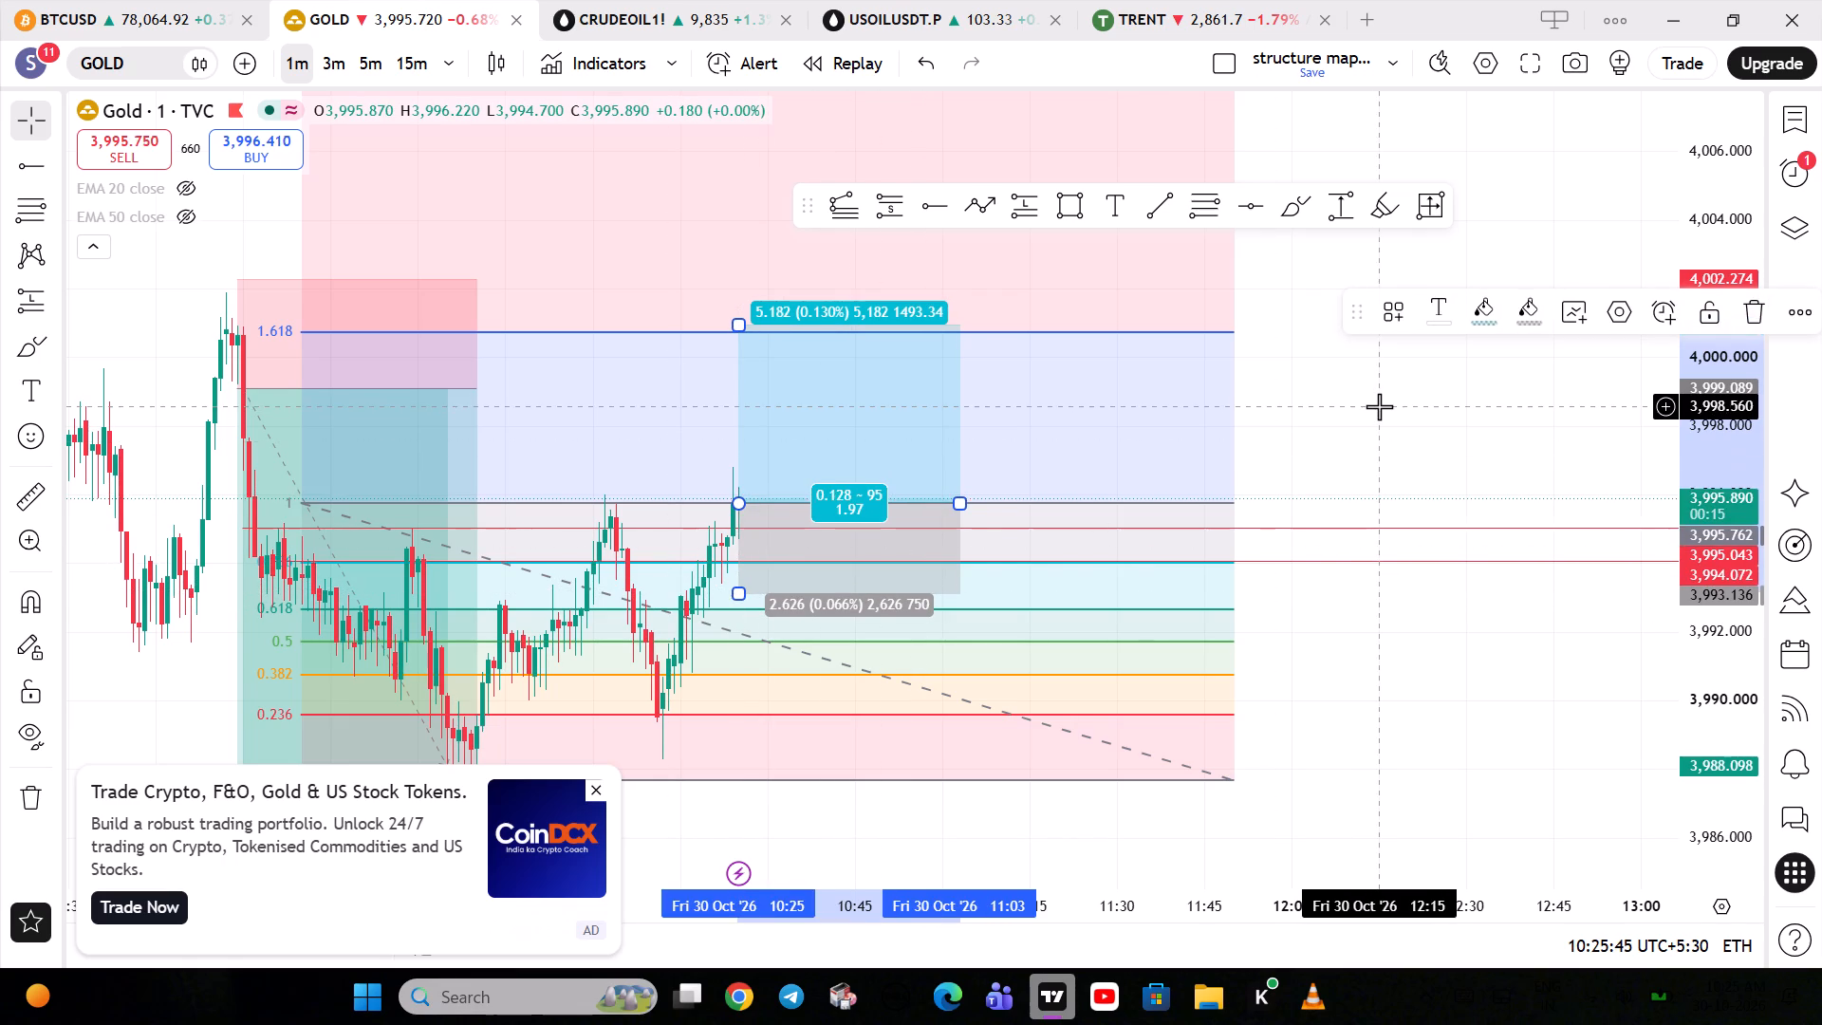
click(1379, 406)
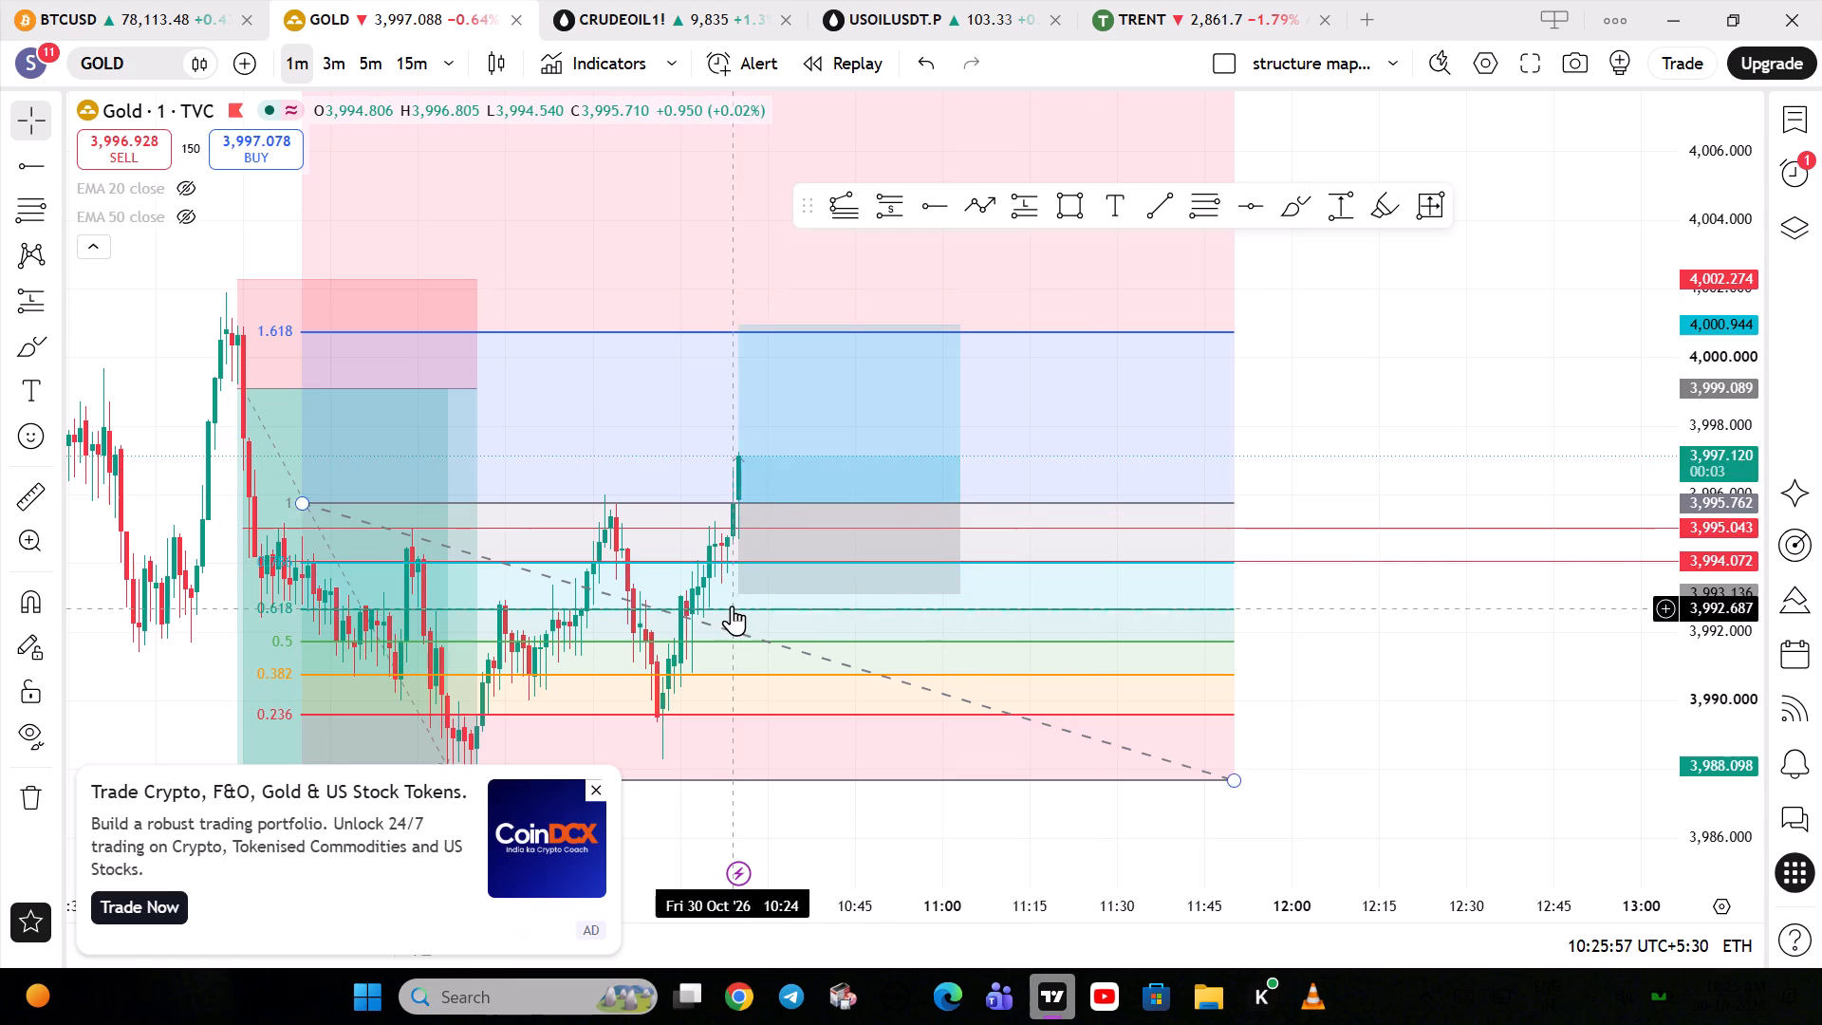
drag(740, 594, 716, 576)
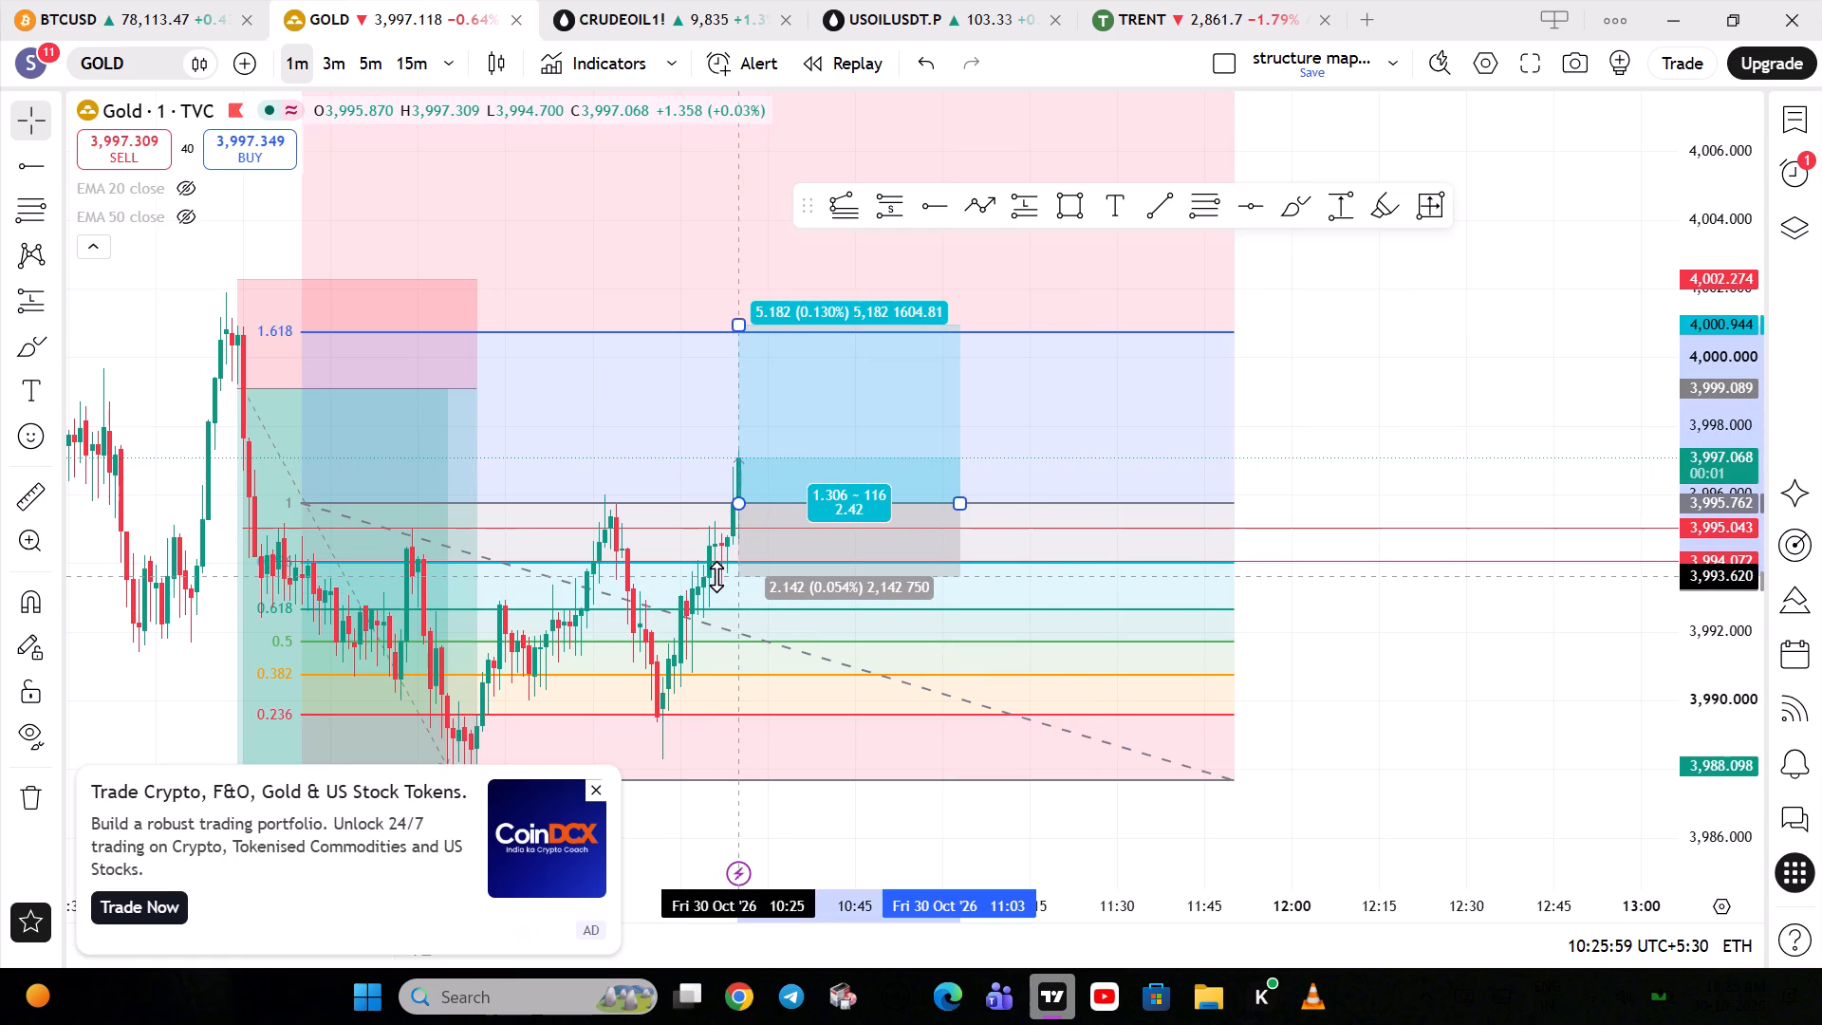
drag(716, 576, 716, 575)
click(1393, 423)
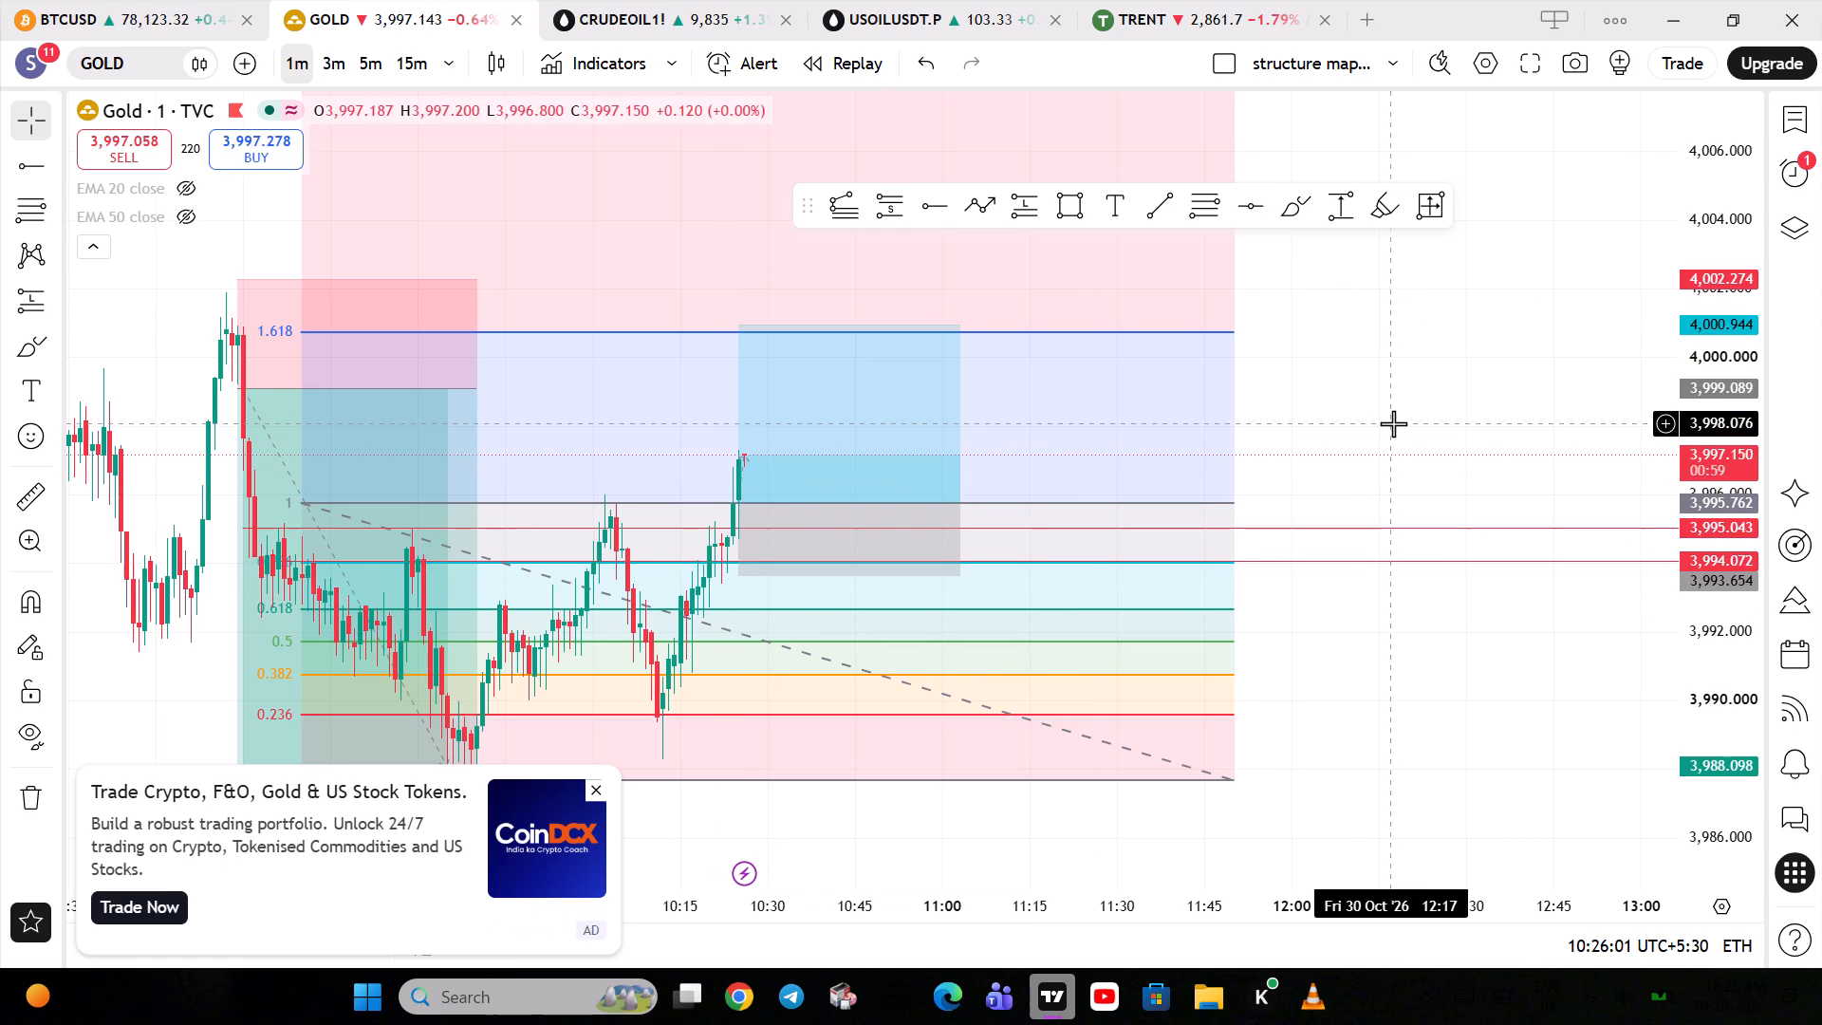
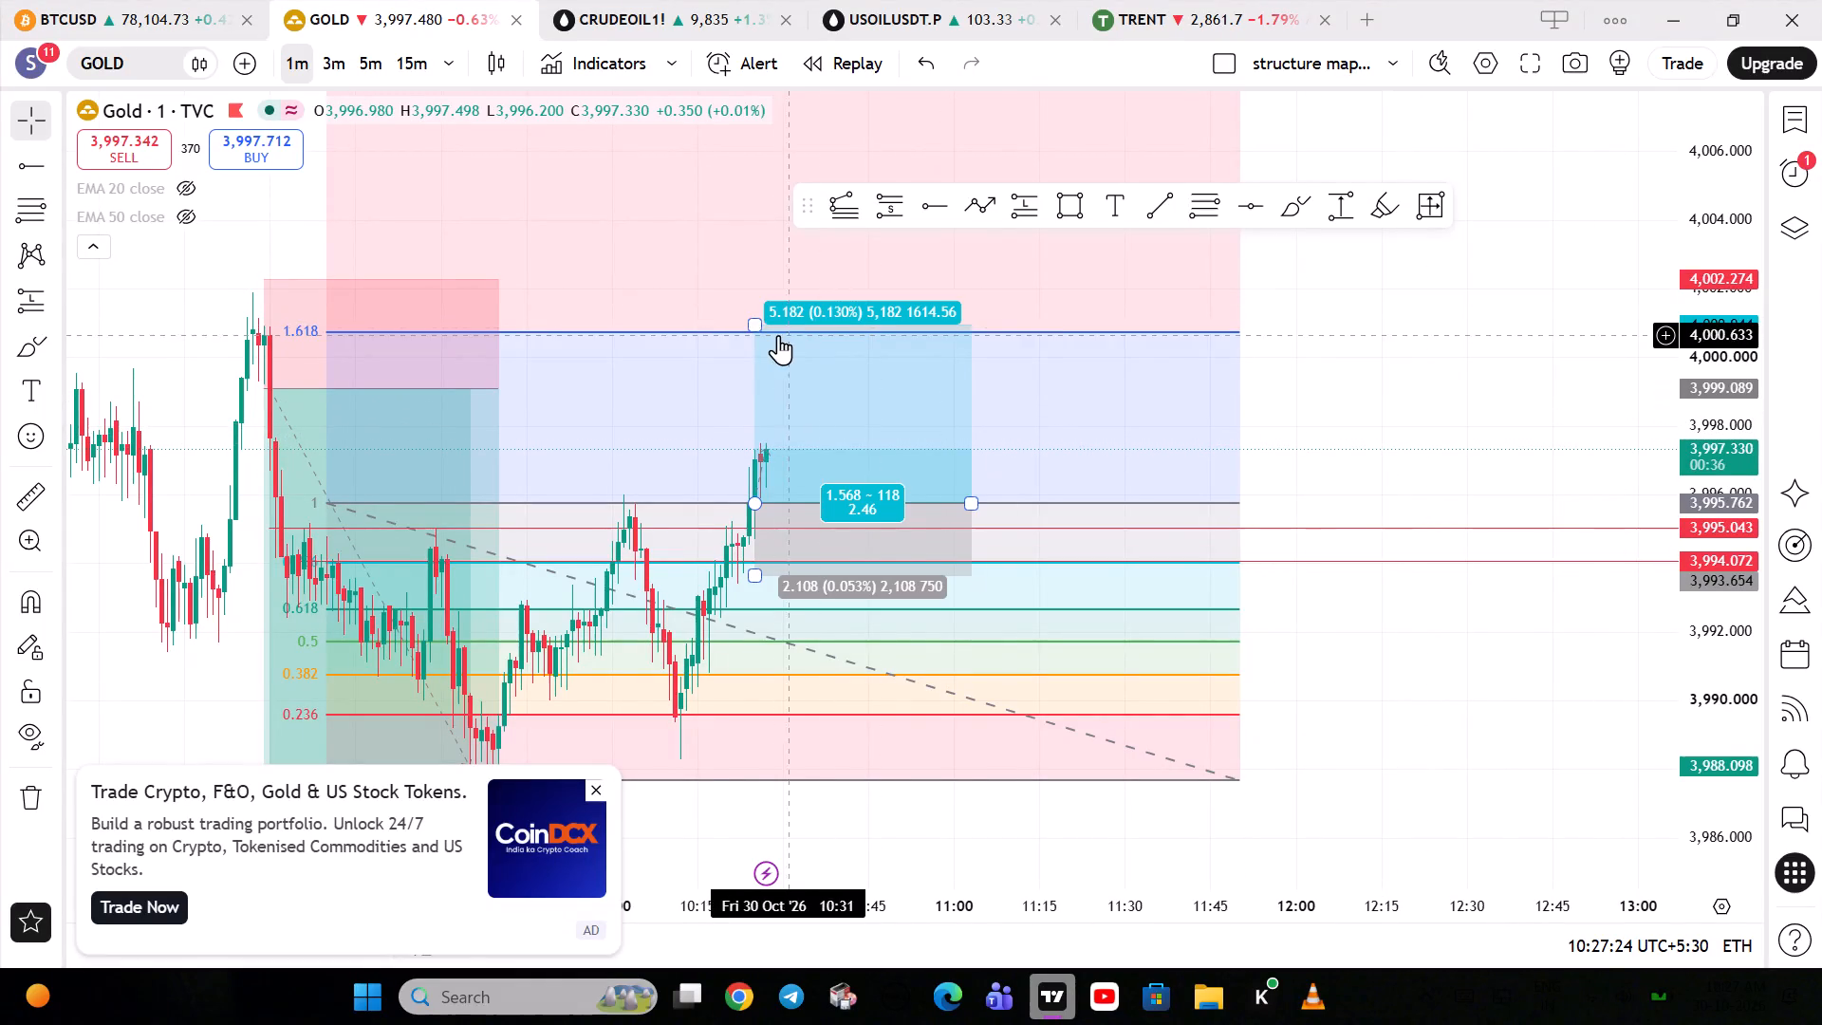
Lower the target of the Gold long position to about 4,000.74, aligned with the 1.618 Fibonacci level.
drag(755, 327, 665, 333)
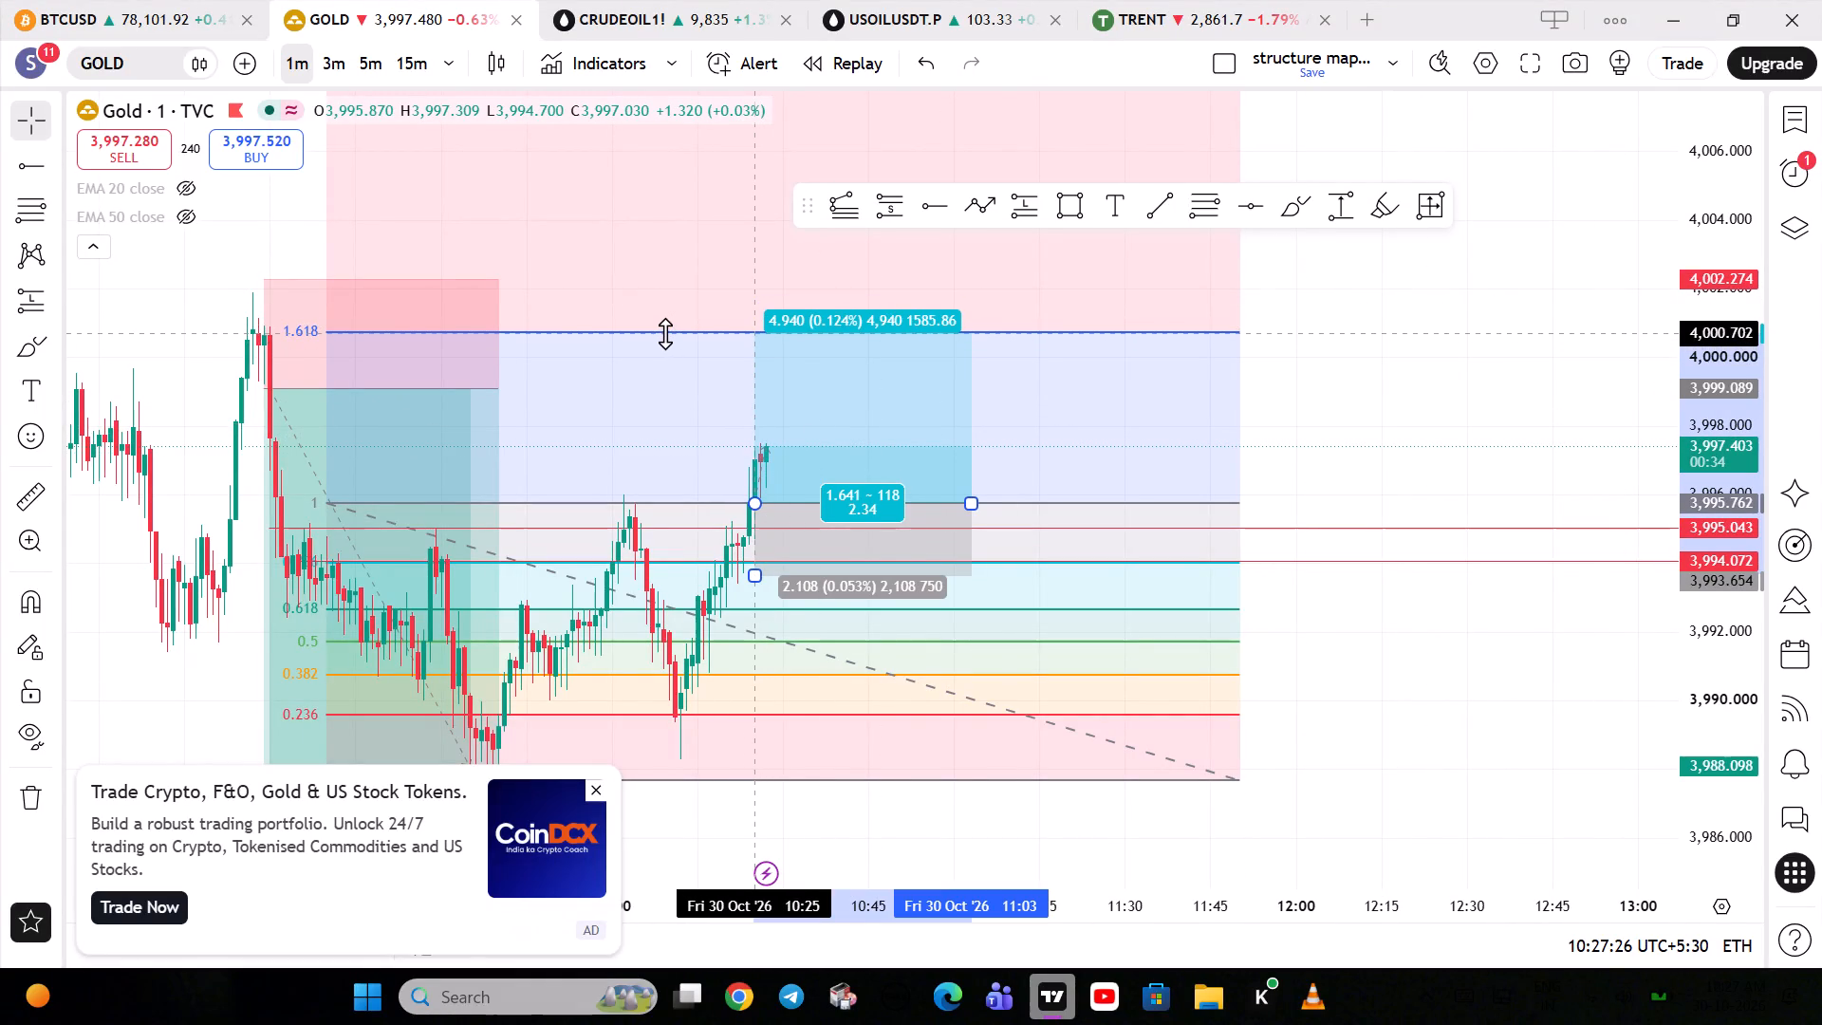
drag(665, 333, 657, 331)
click(1543, 462)
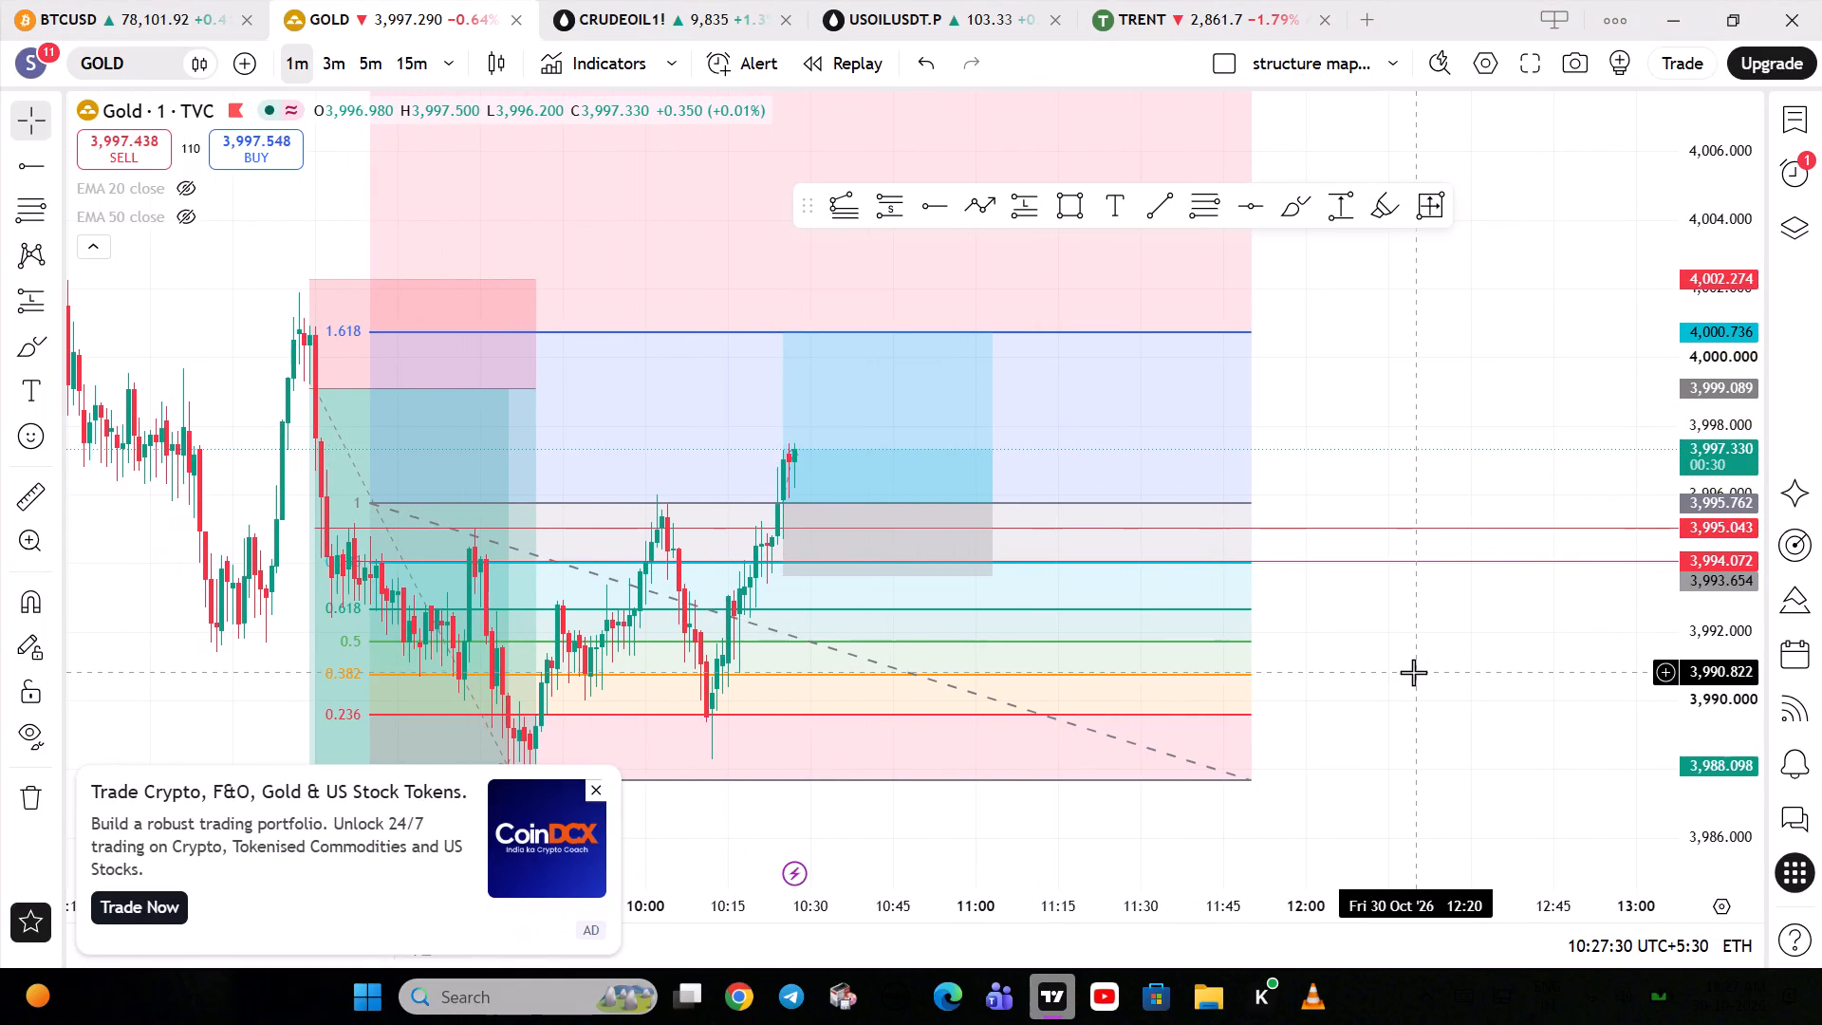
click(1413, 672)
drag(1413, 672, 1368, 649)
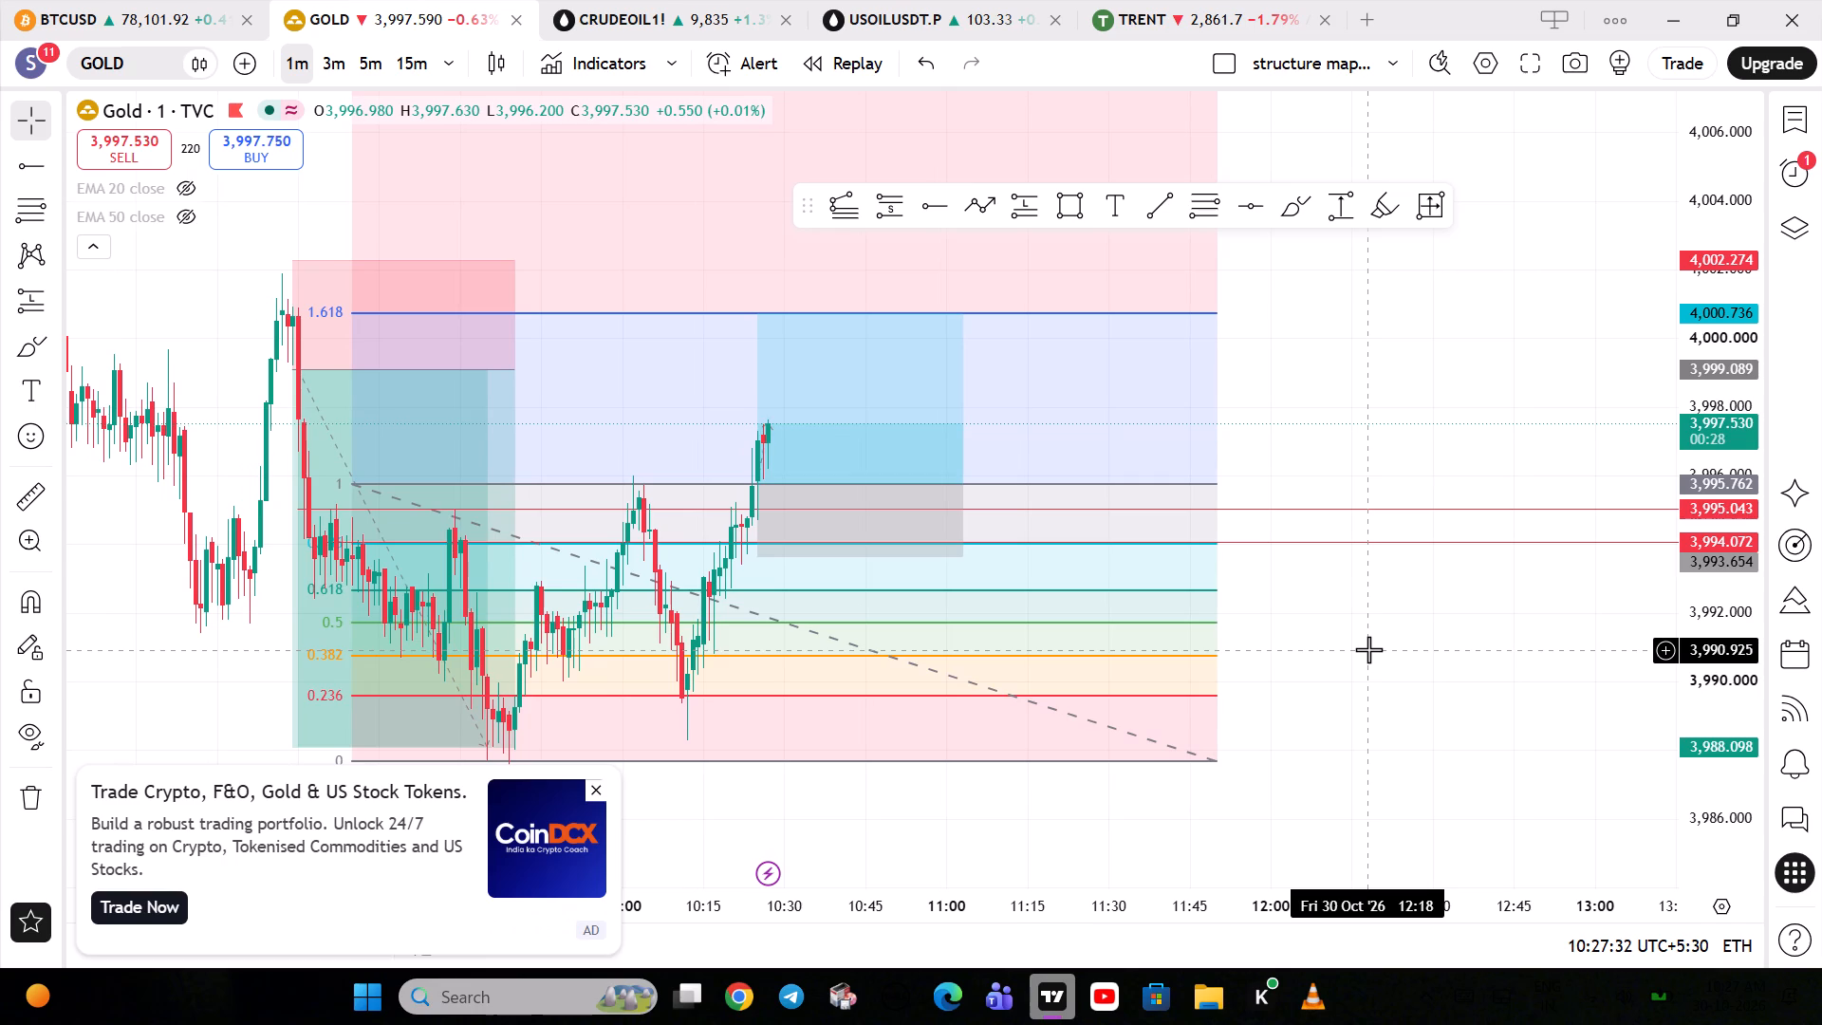
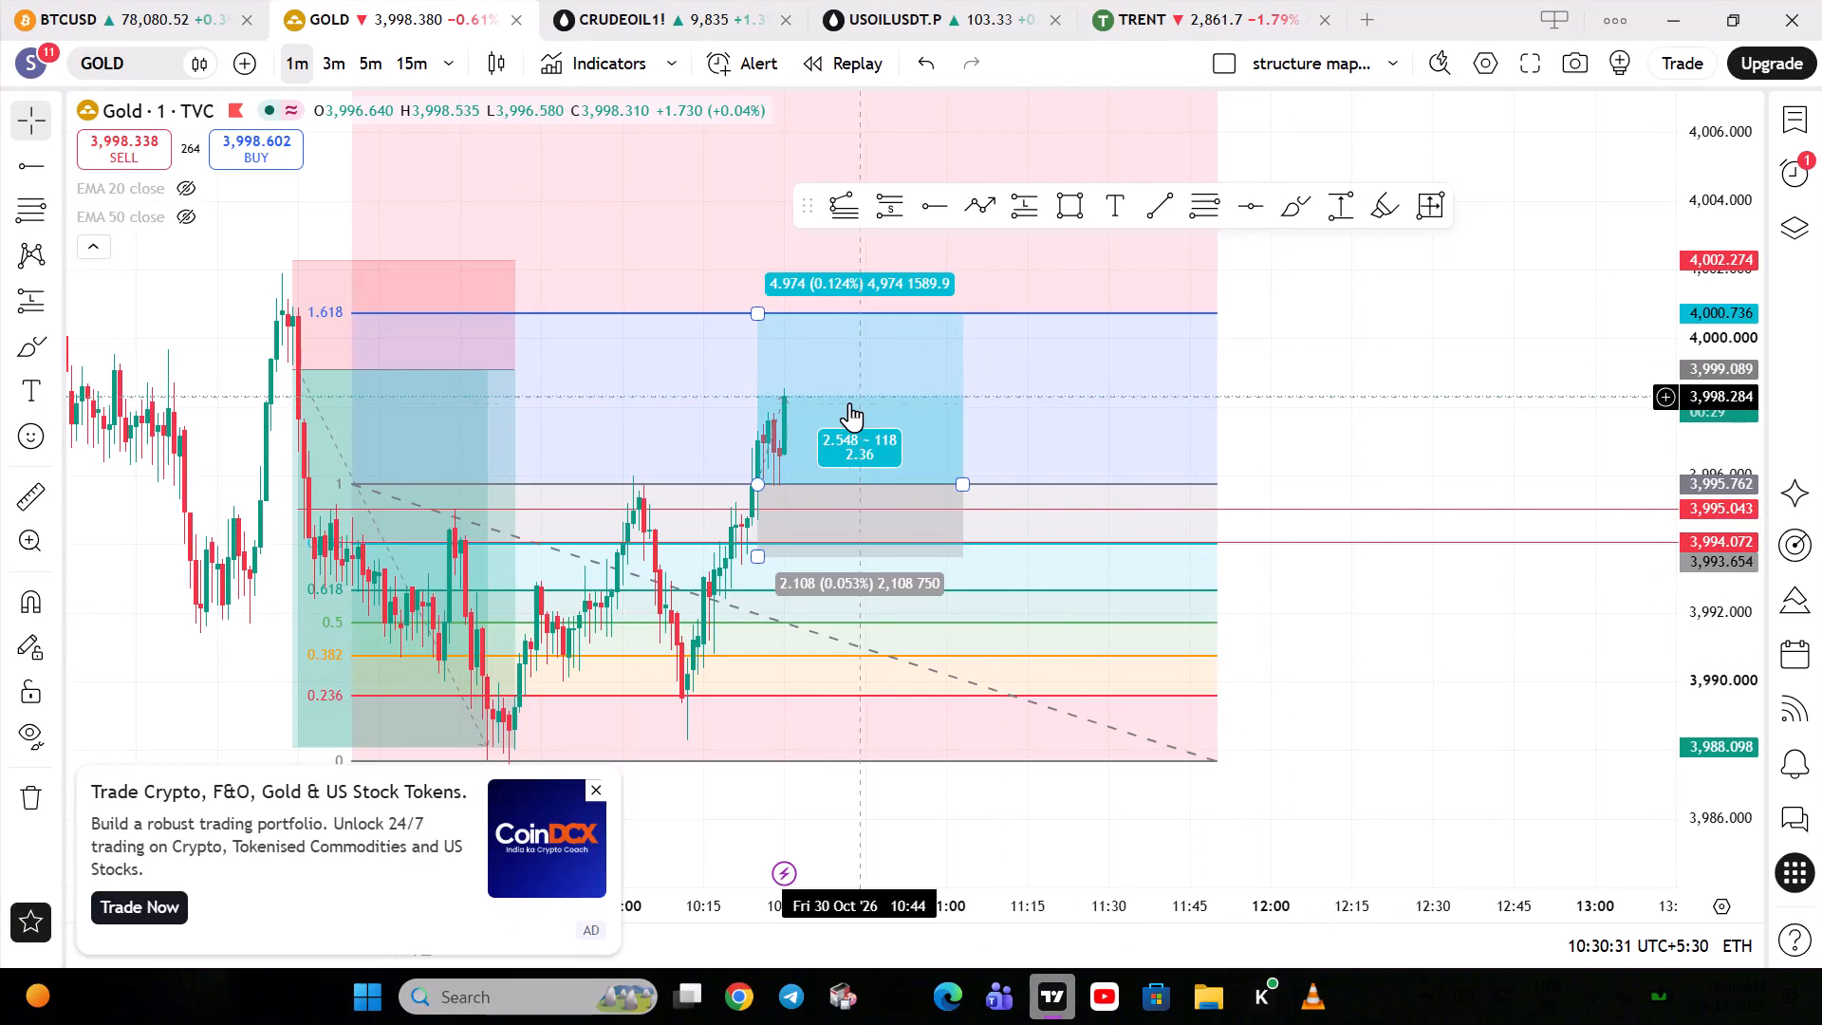
Tighten the stop of the Gold long position to about 3,994.52, just below the 3,995.043 price line.
drag(761, 558, 719, 505)
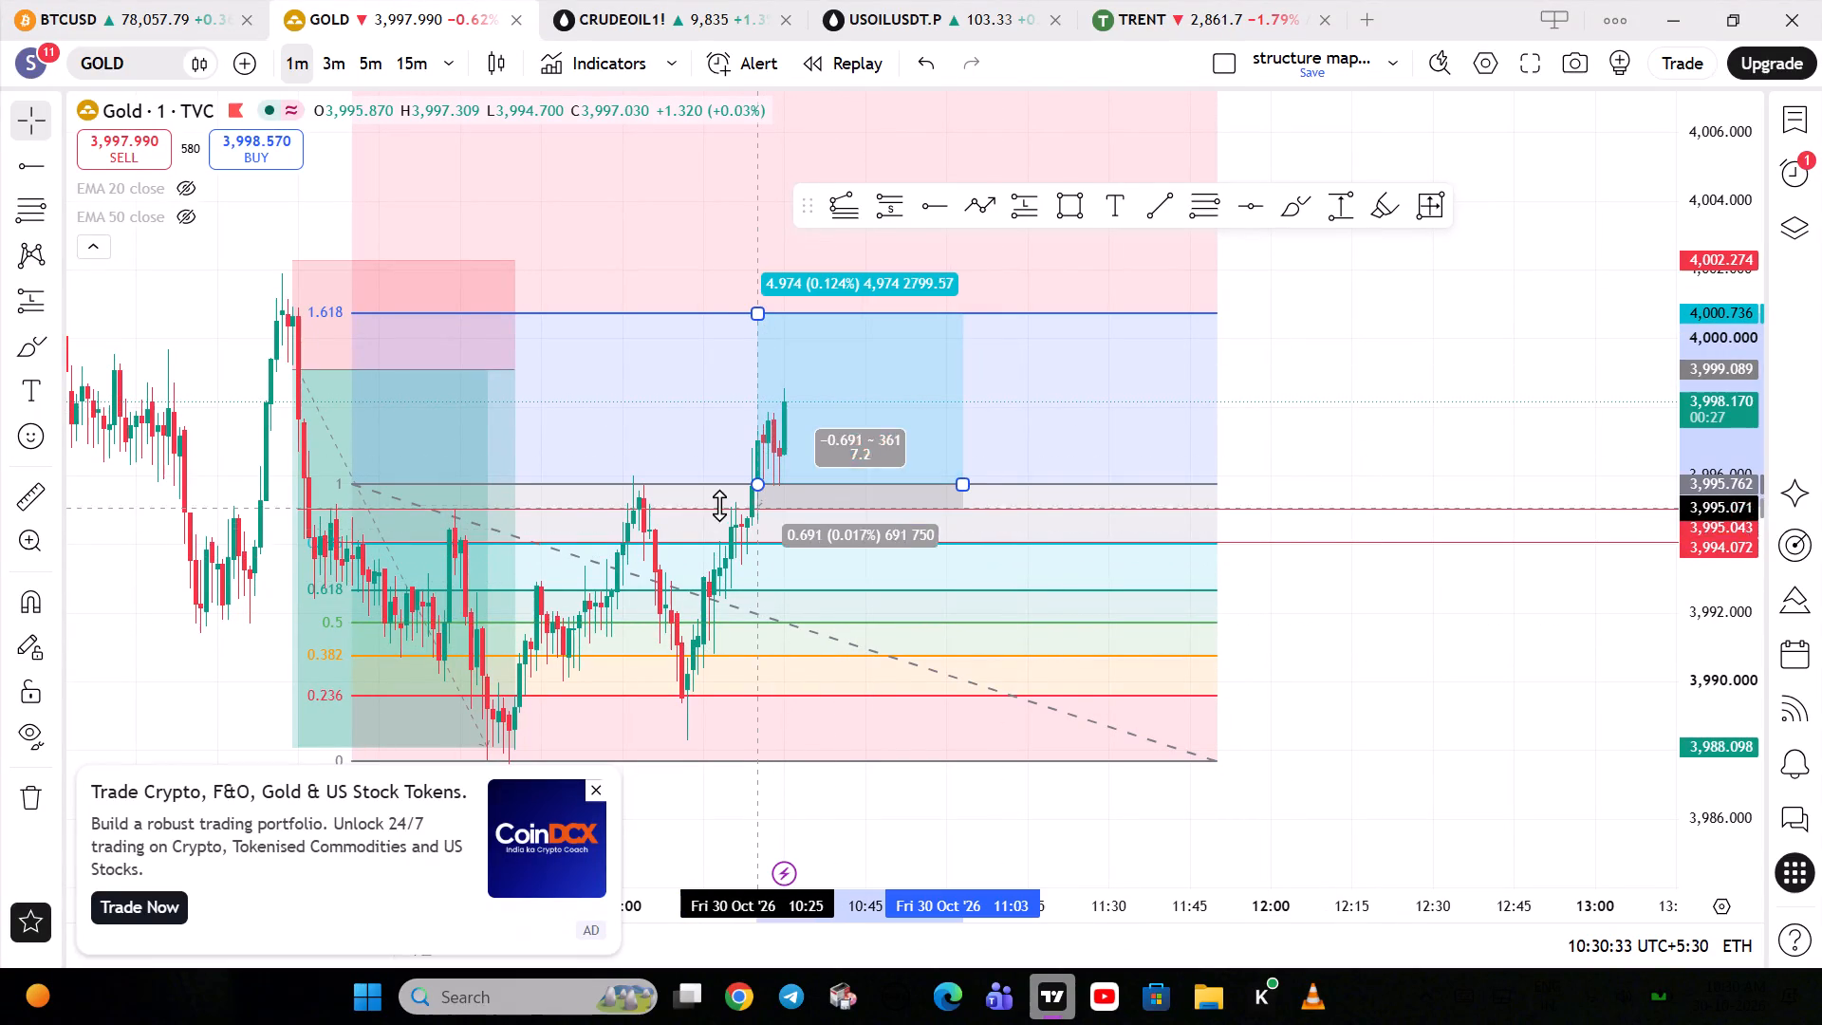
drag(719, 505, 724, 526)
click(1313, 419)
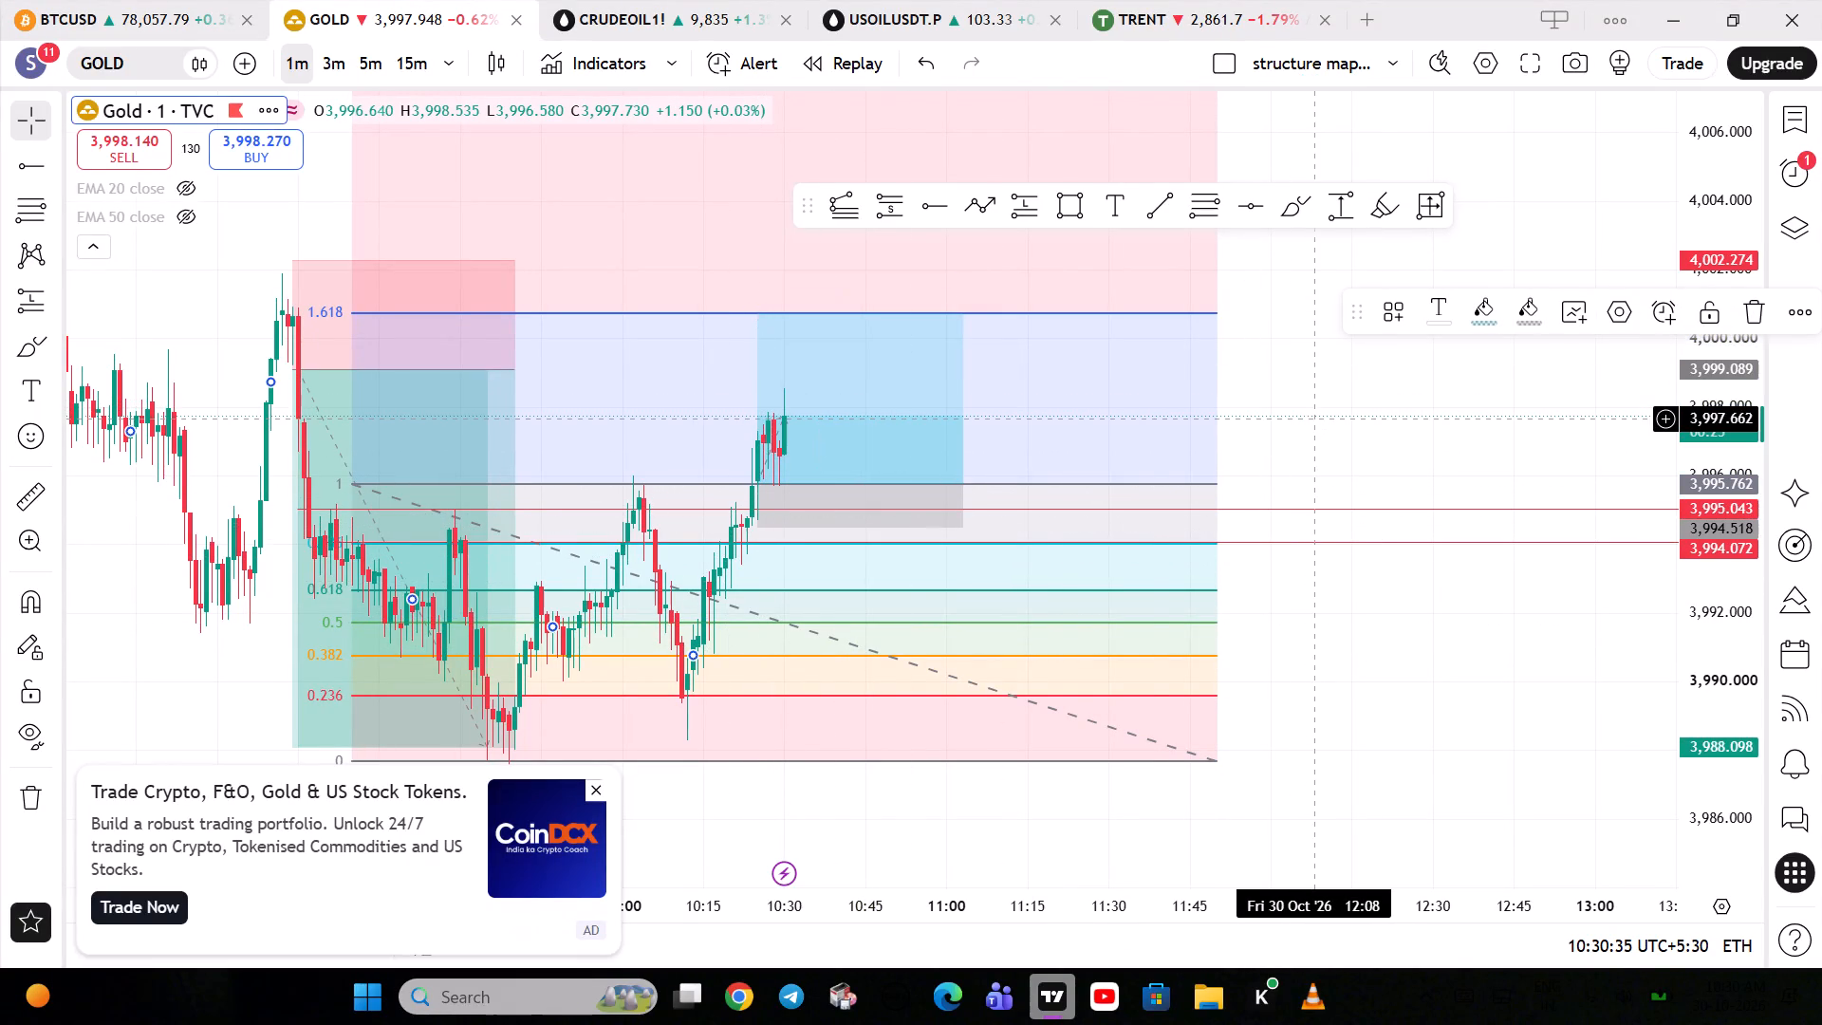
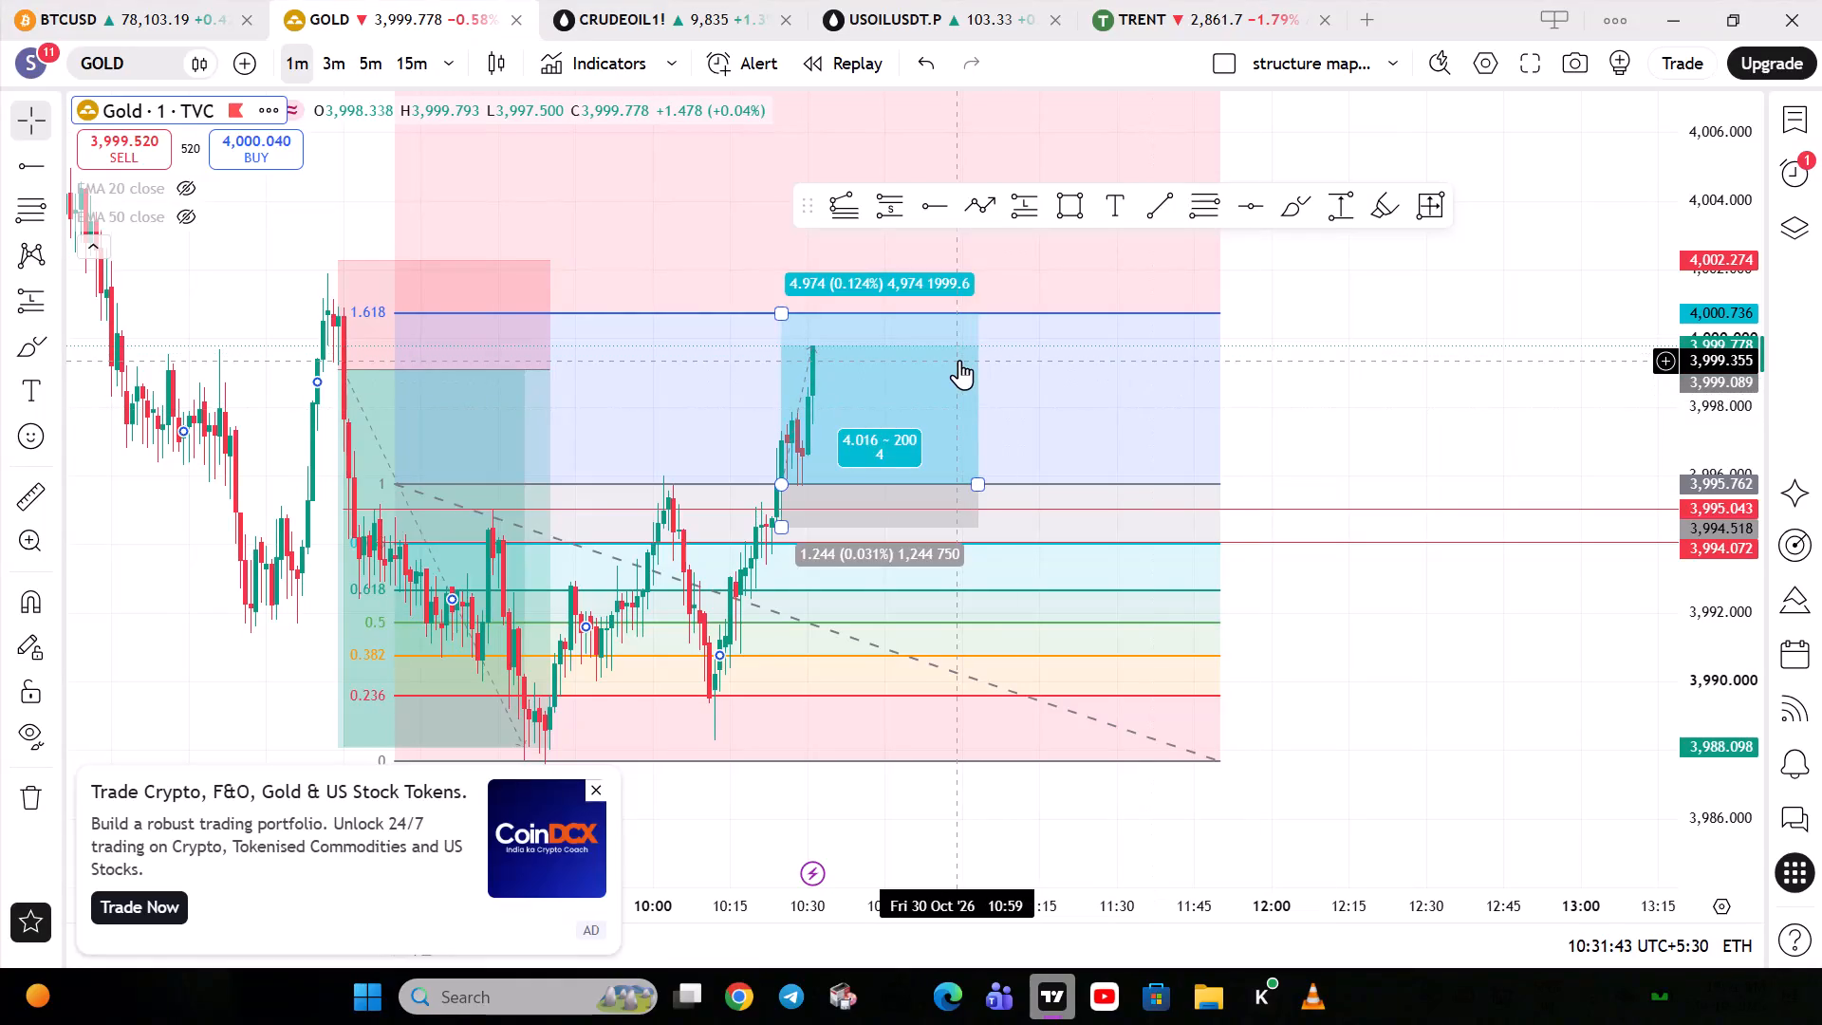
Close the advertisement covering the lower part of the Gold chart.
drag(1369, 371, 1339, 496)
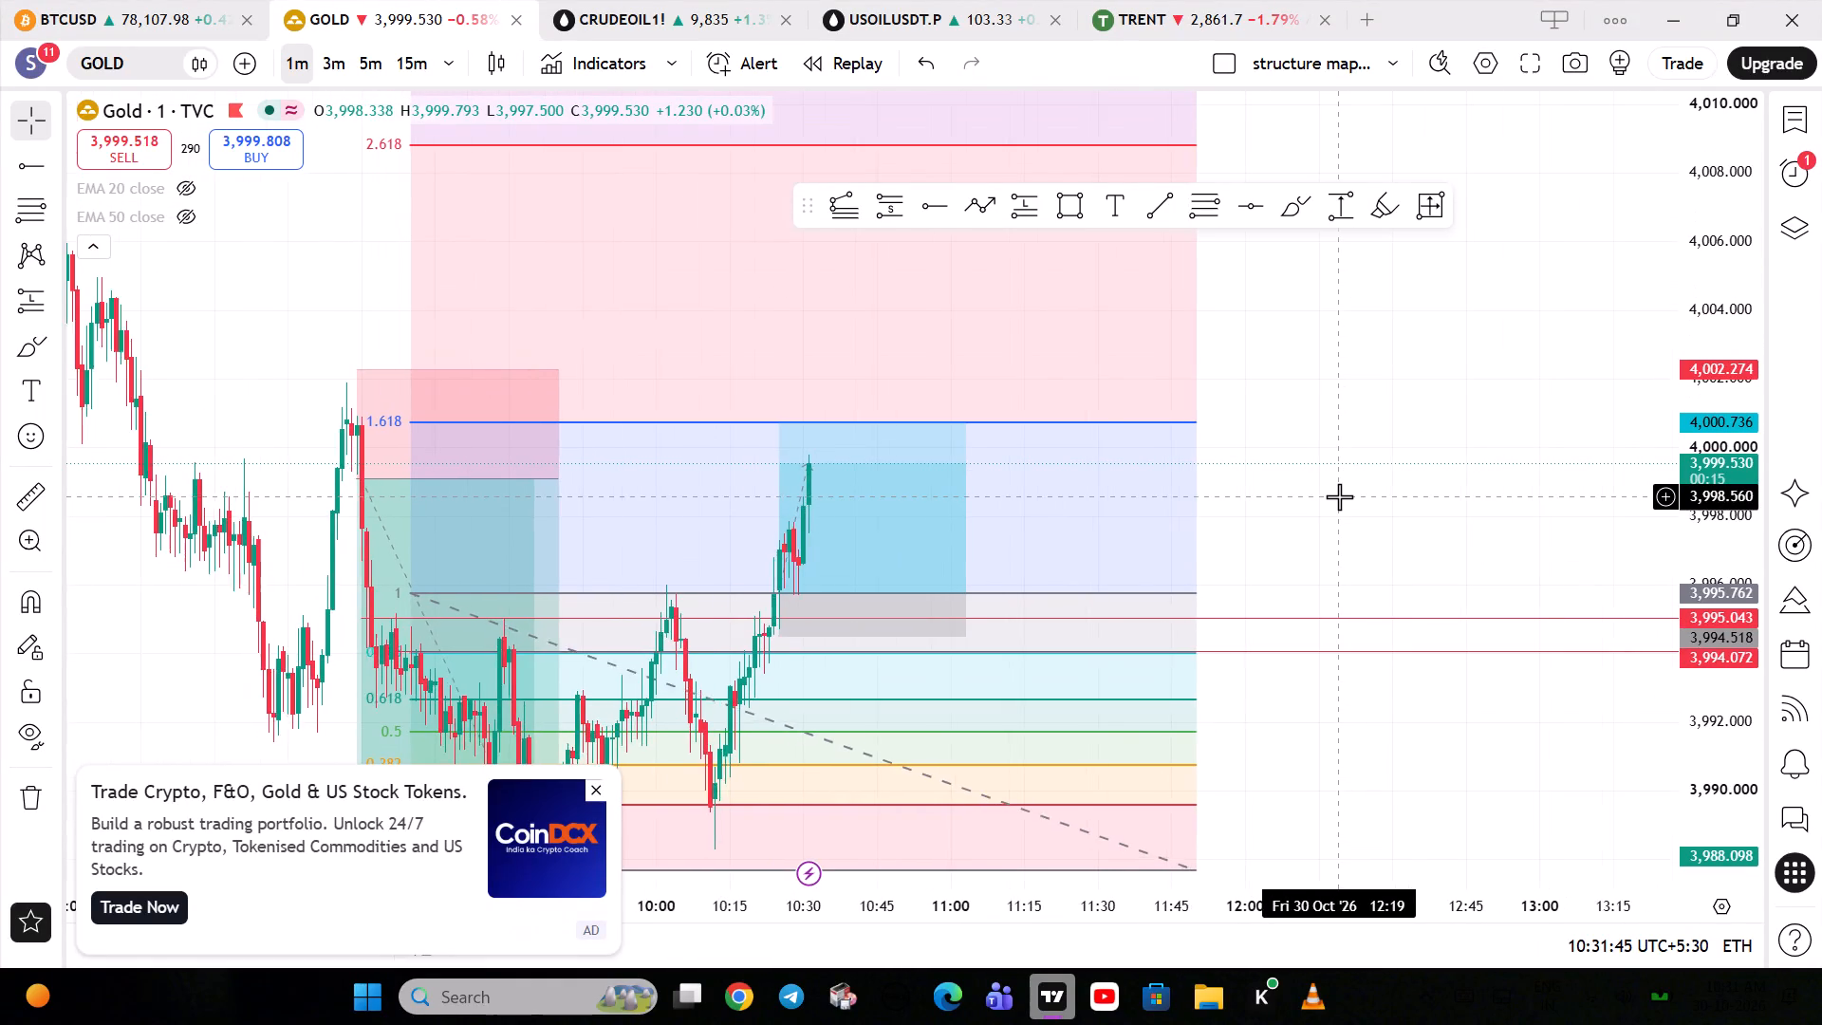
click(597, 789)
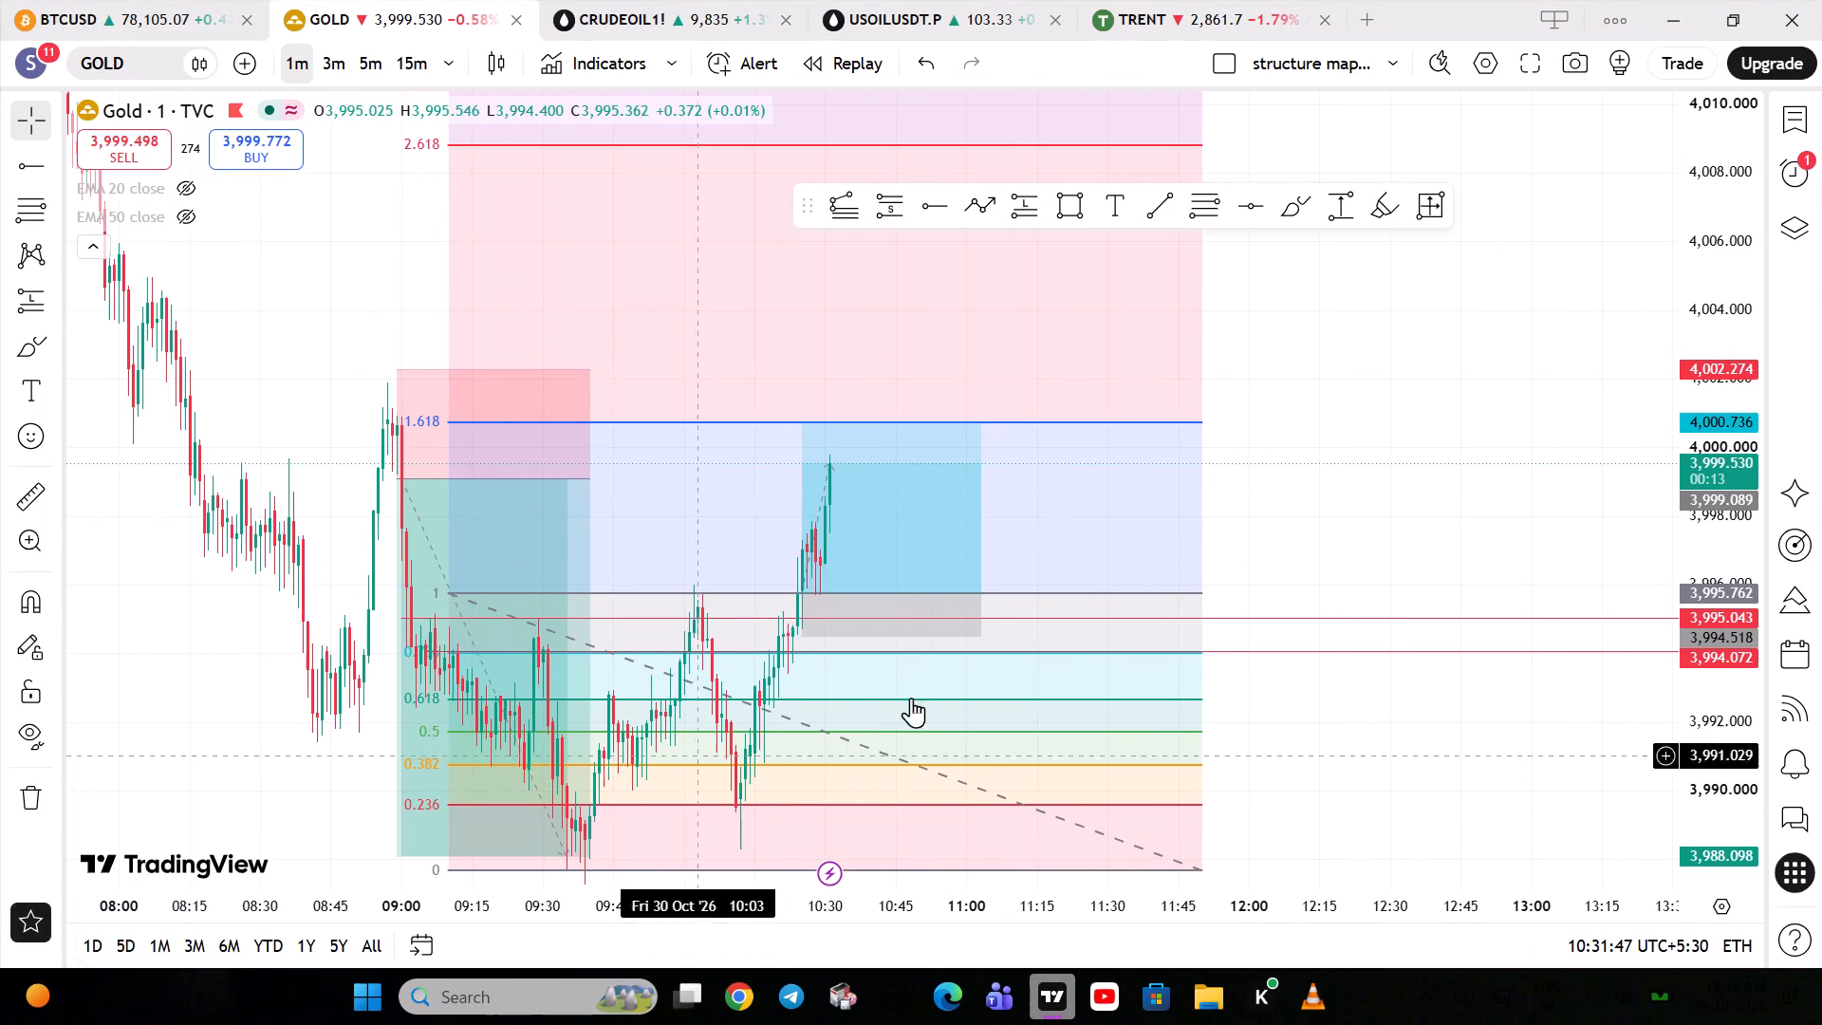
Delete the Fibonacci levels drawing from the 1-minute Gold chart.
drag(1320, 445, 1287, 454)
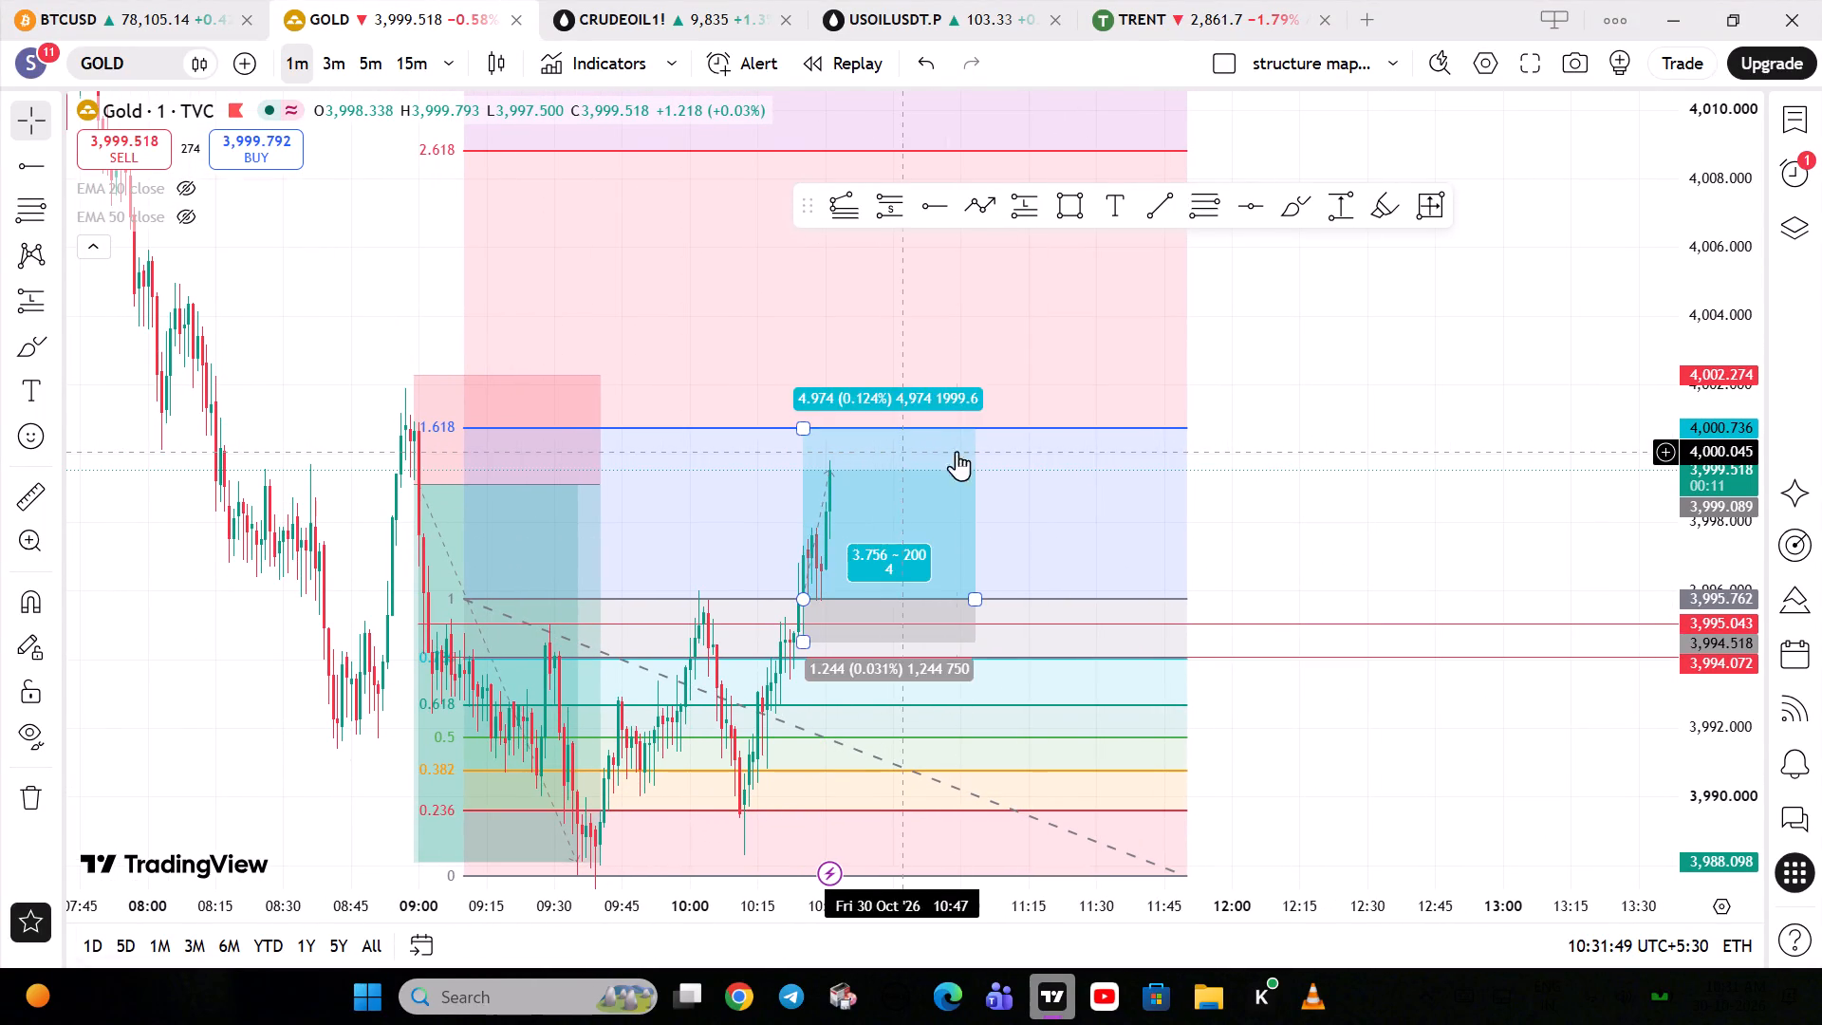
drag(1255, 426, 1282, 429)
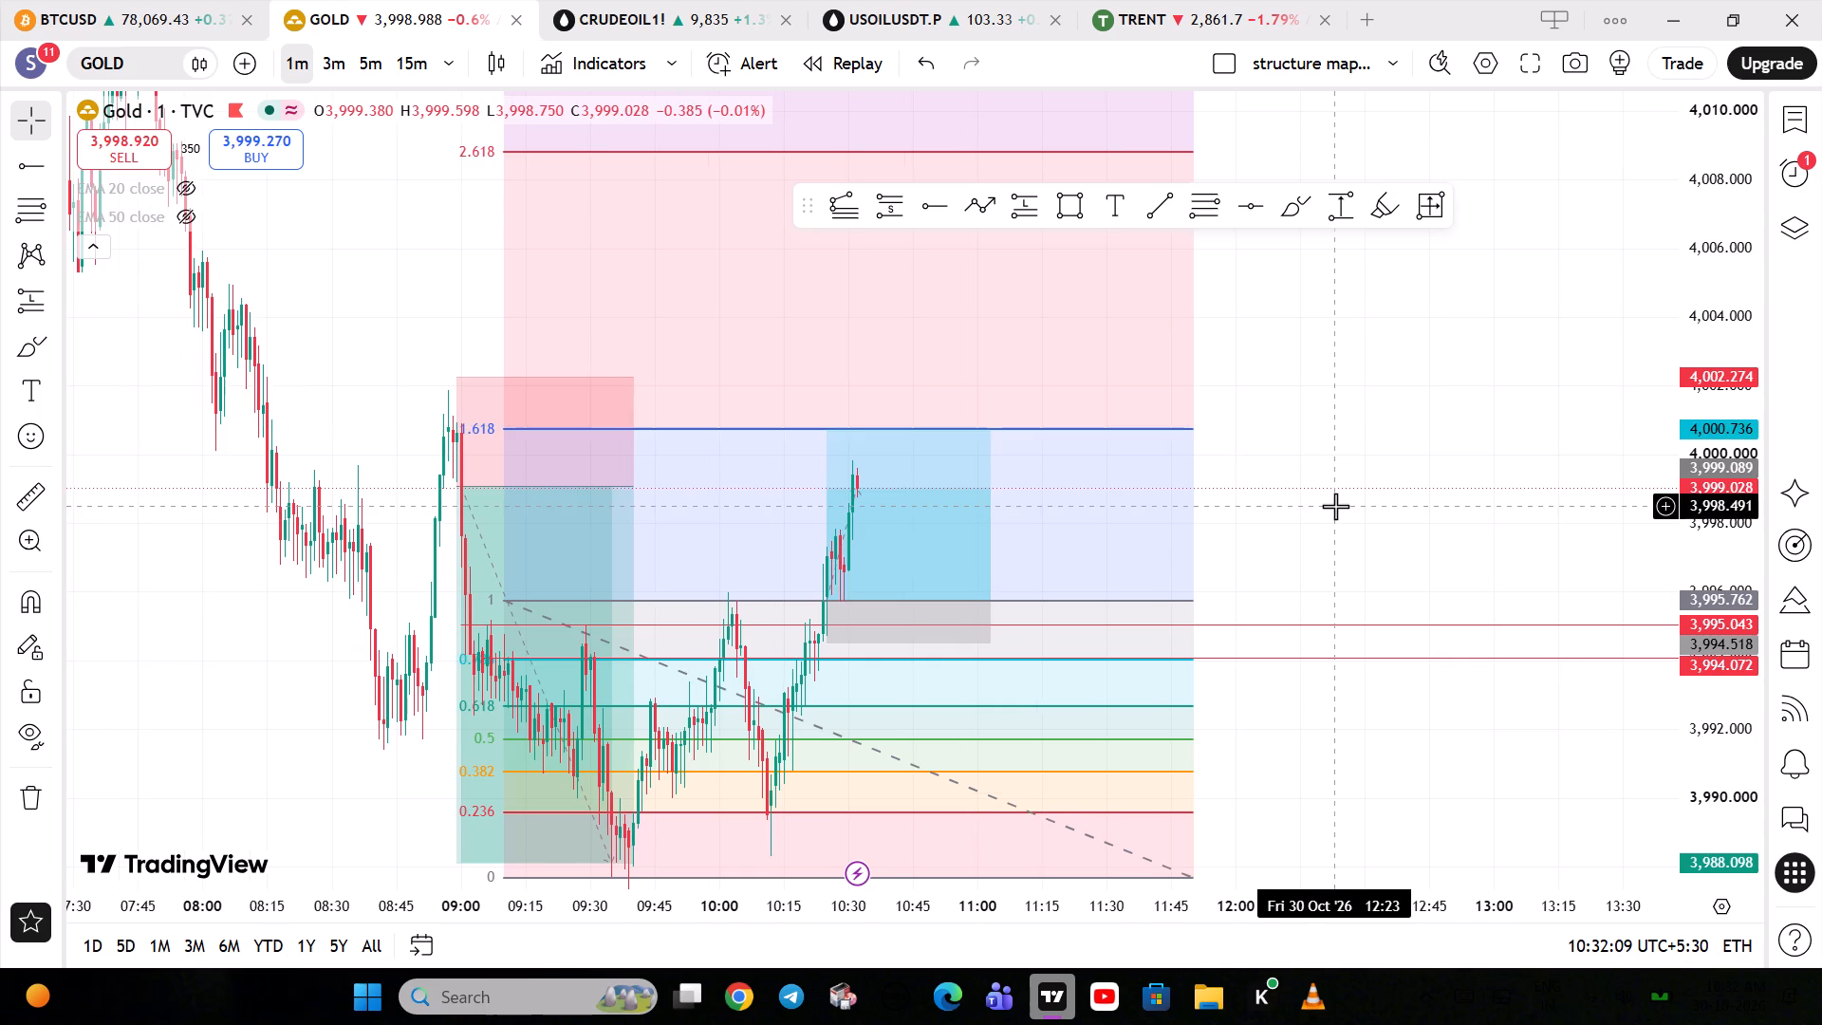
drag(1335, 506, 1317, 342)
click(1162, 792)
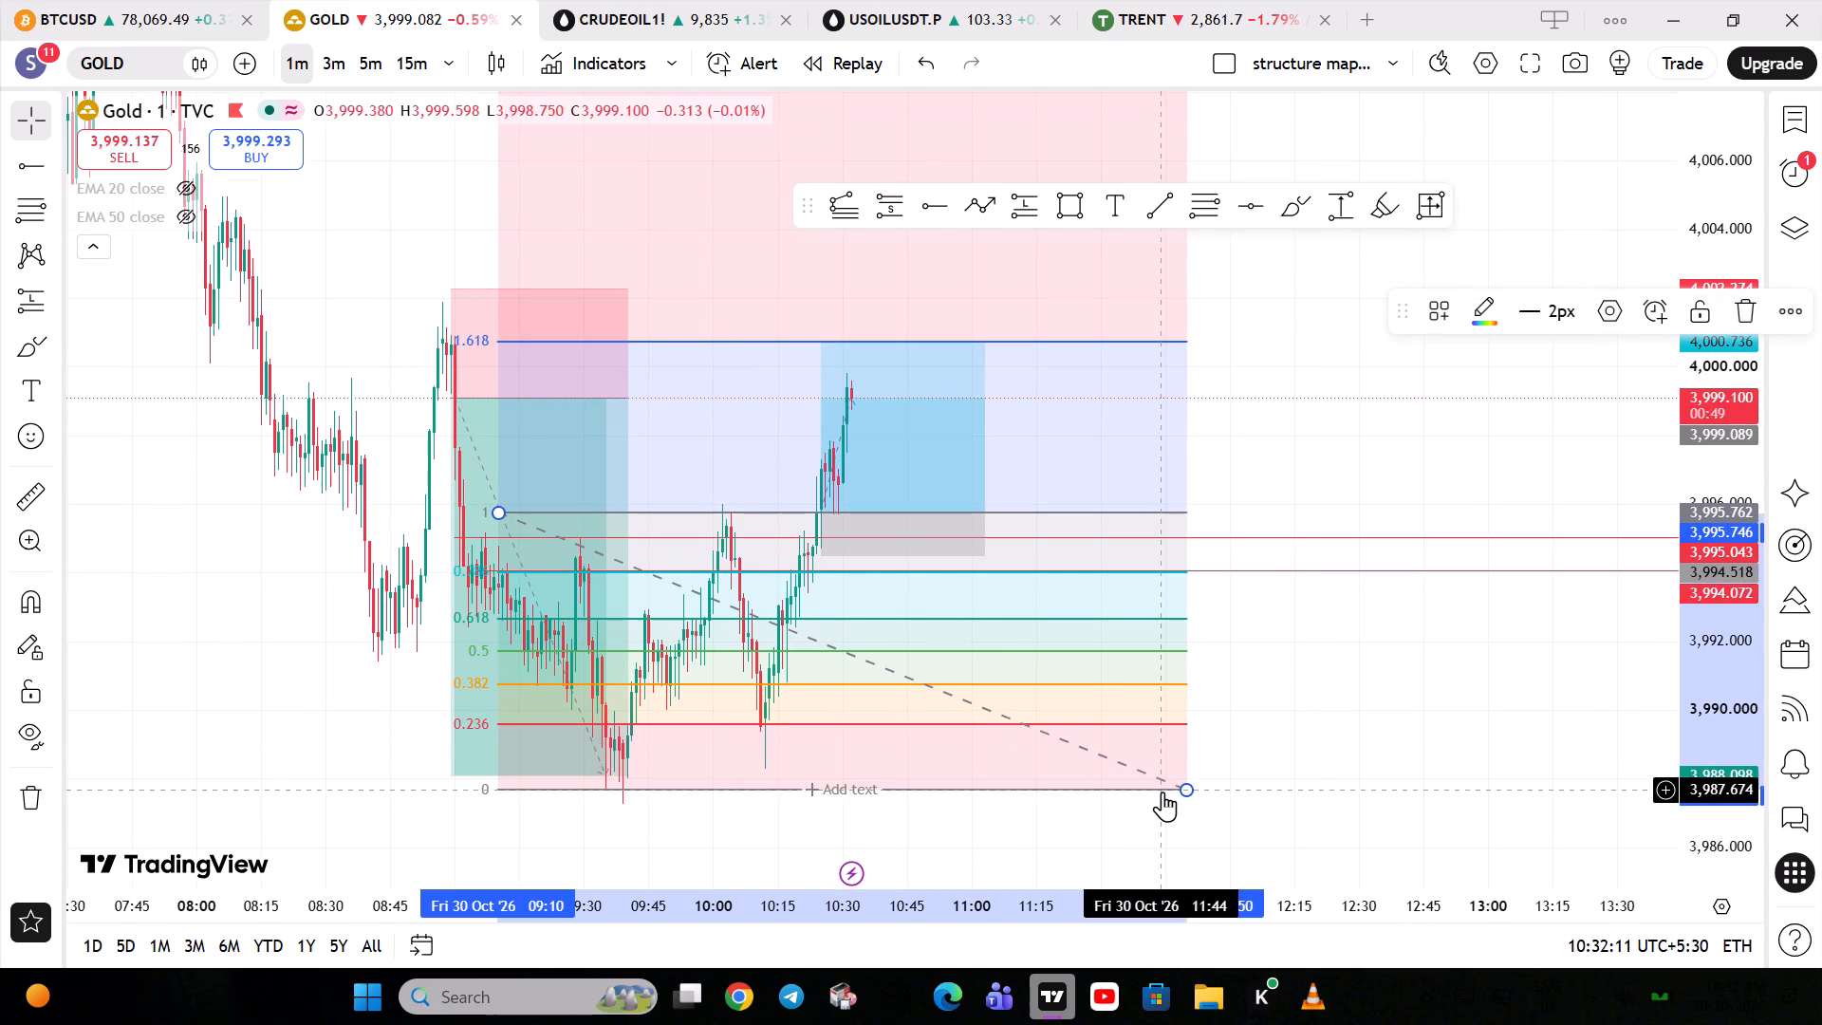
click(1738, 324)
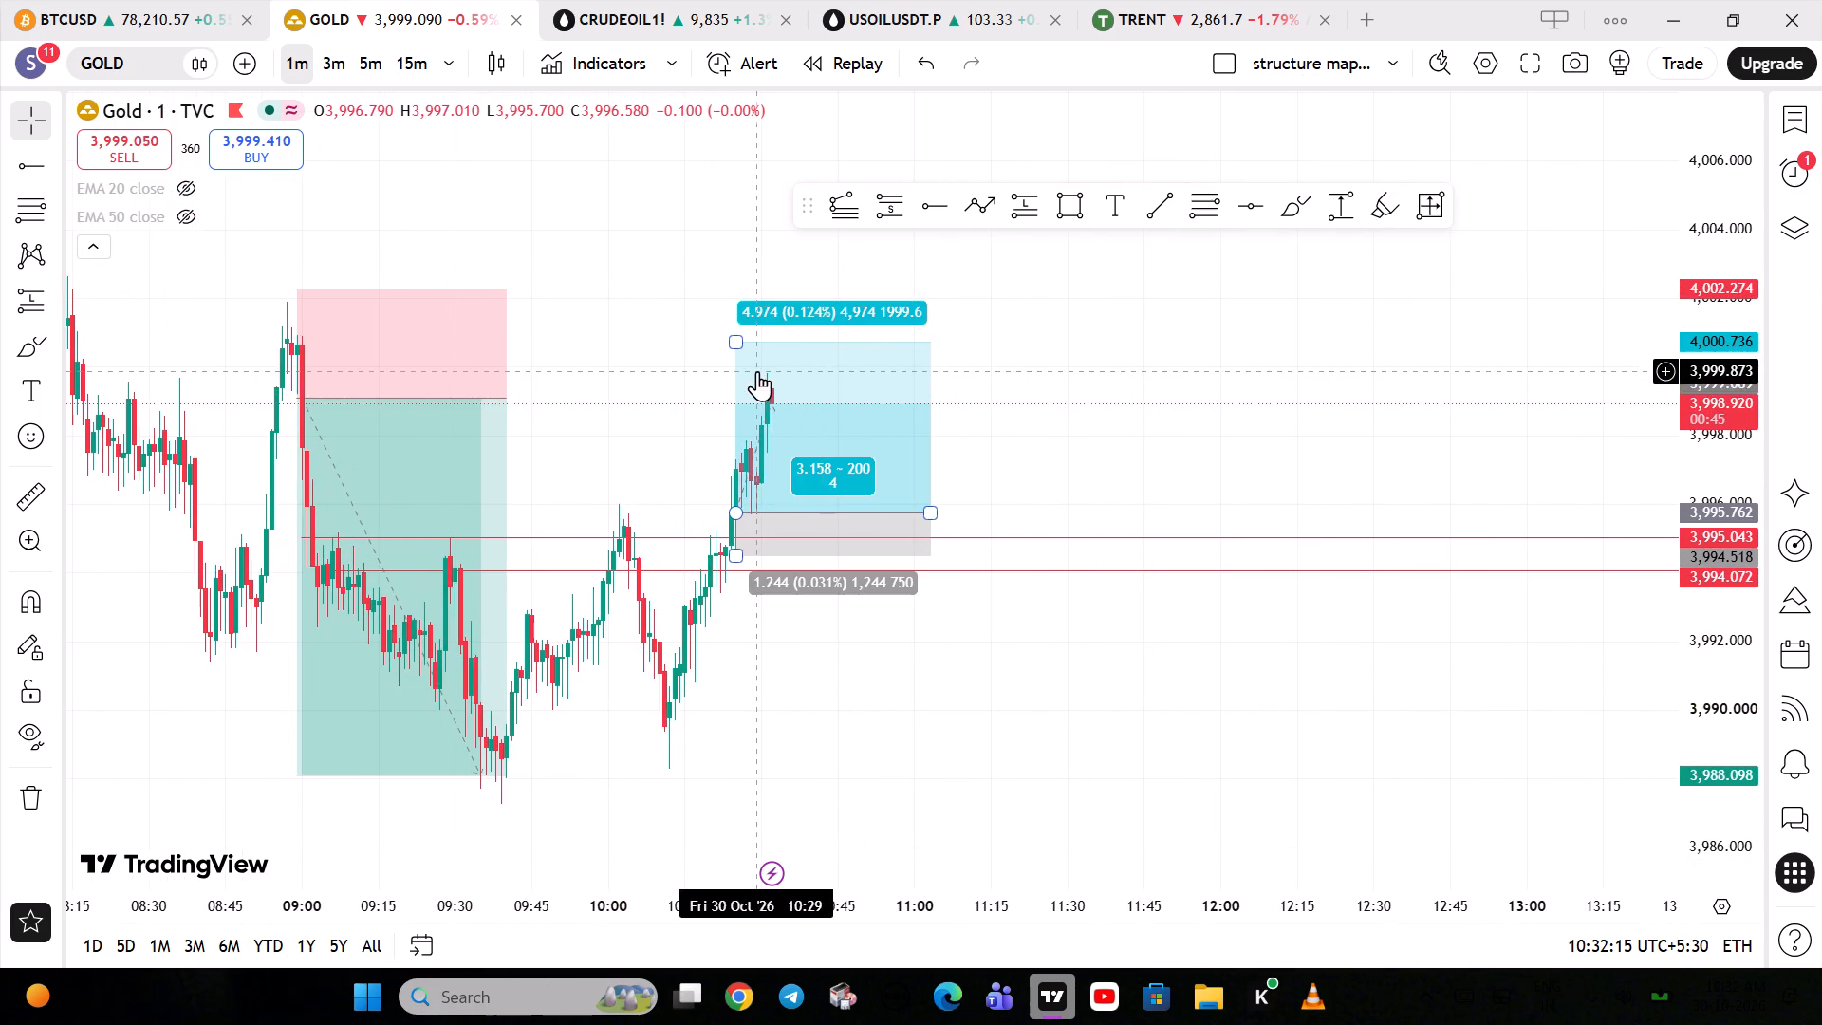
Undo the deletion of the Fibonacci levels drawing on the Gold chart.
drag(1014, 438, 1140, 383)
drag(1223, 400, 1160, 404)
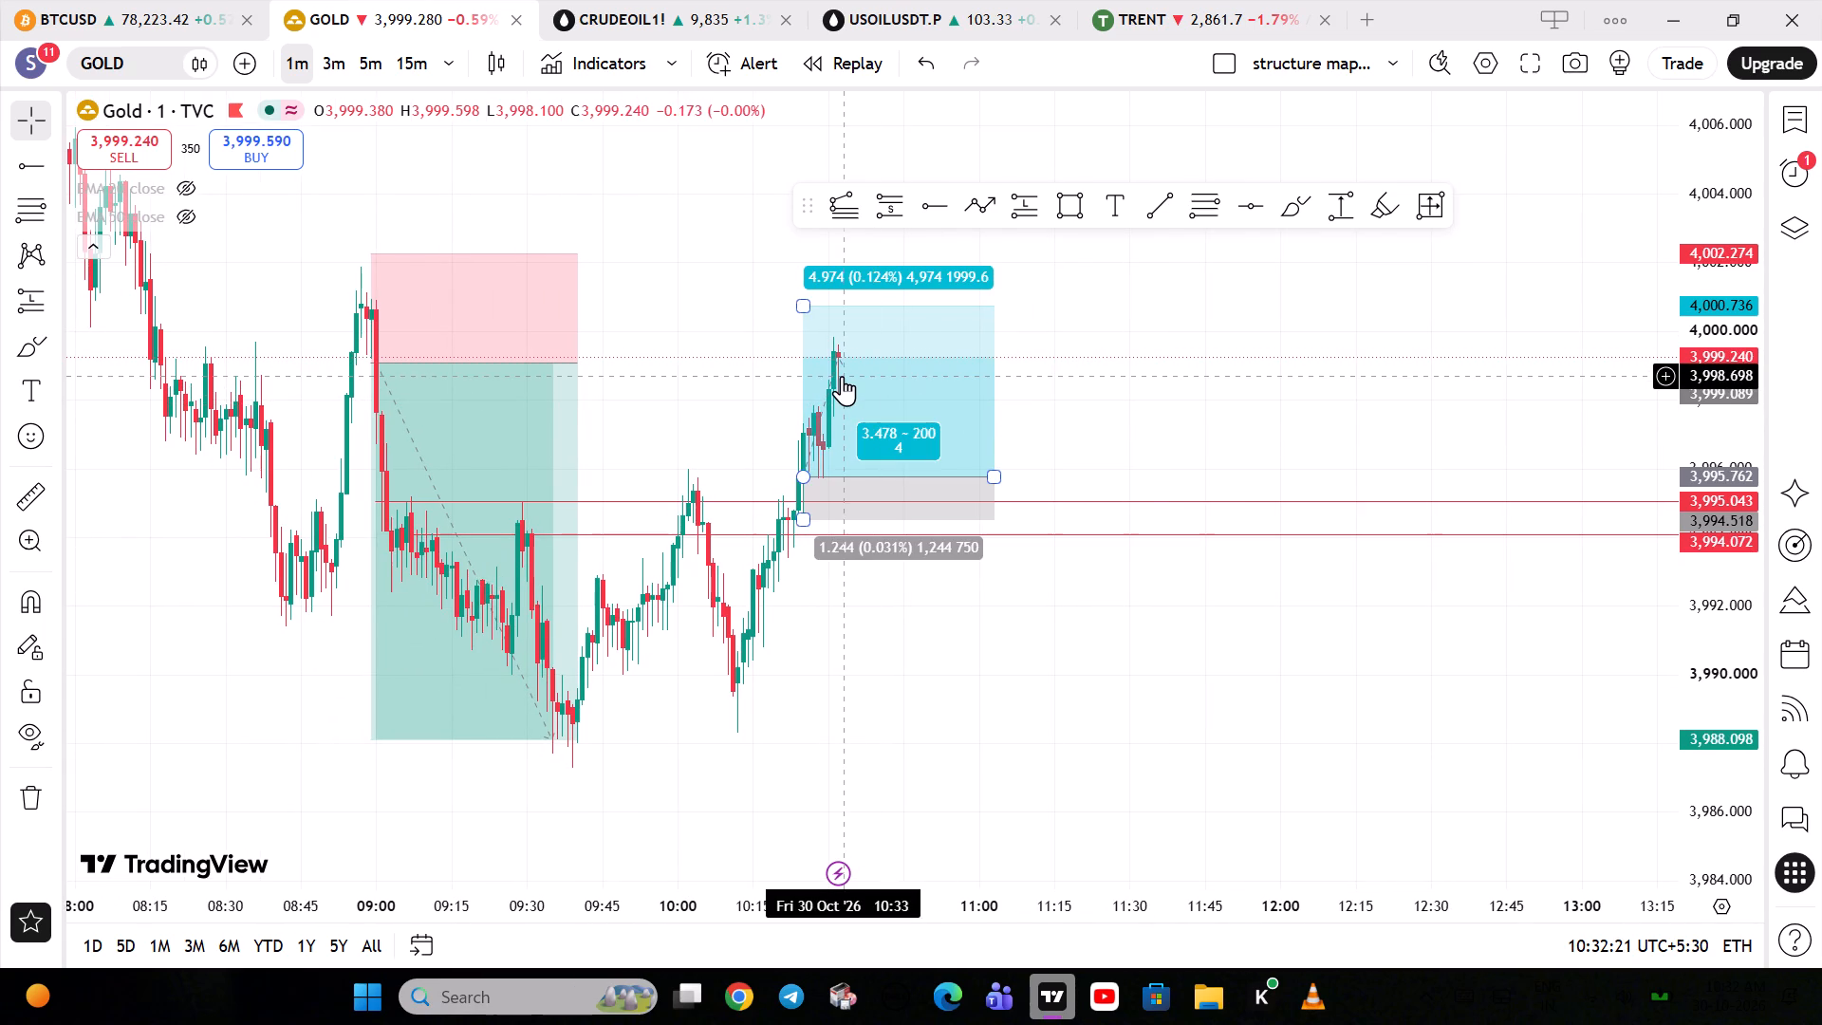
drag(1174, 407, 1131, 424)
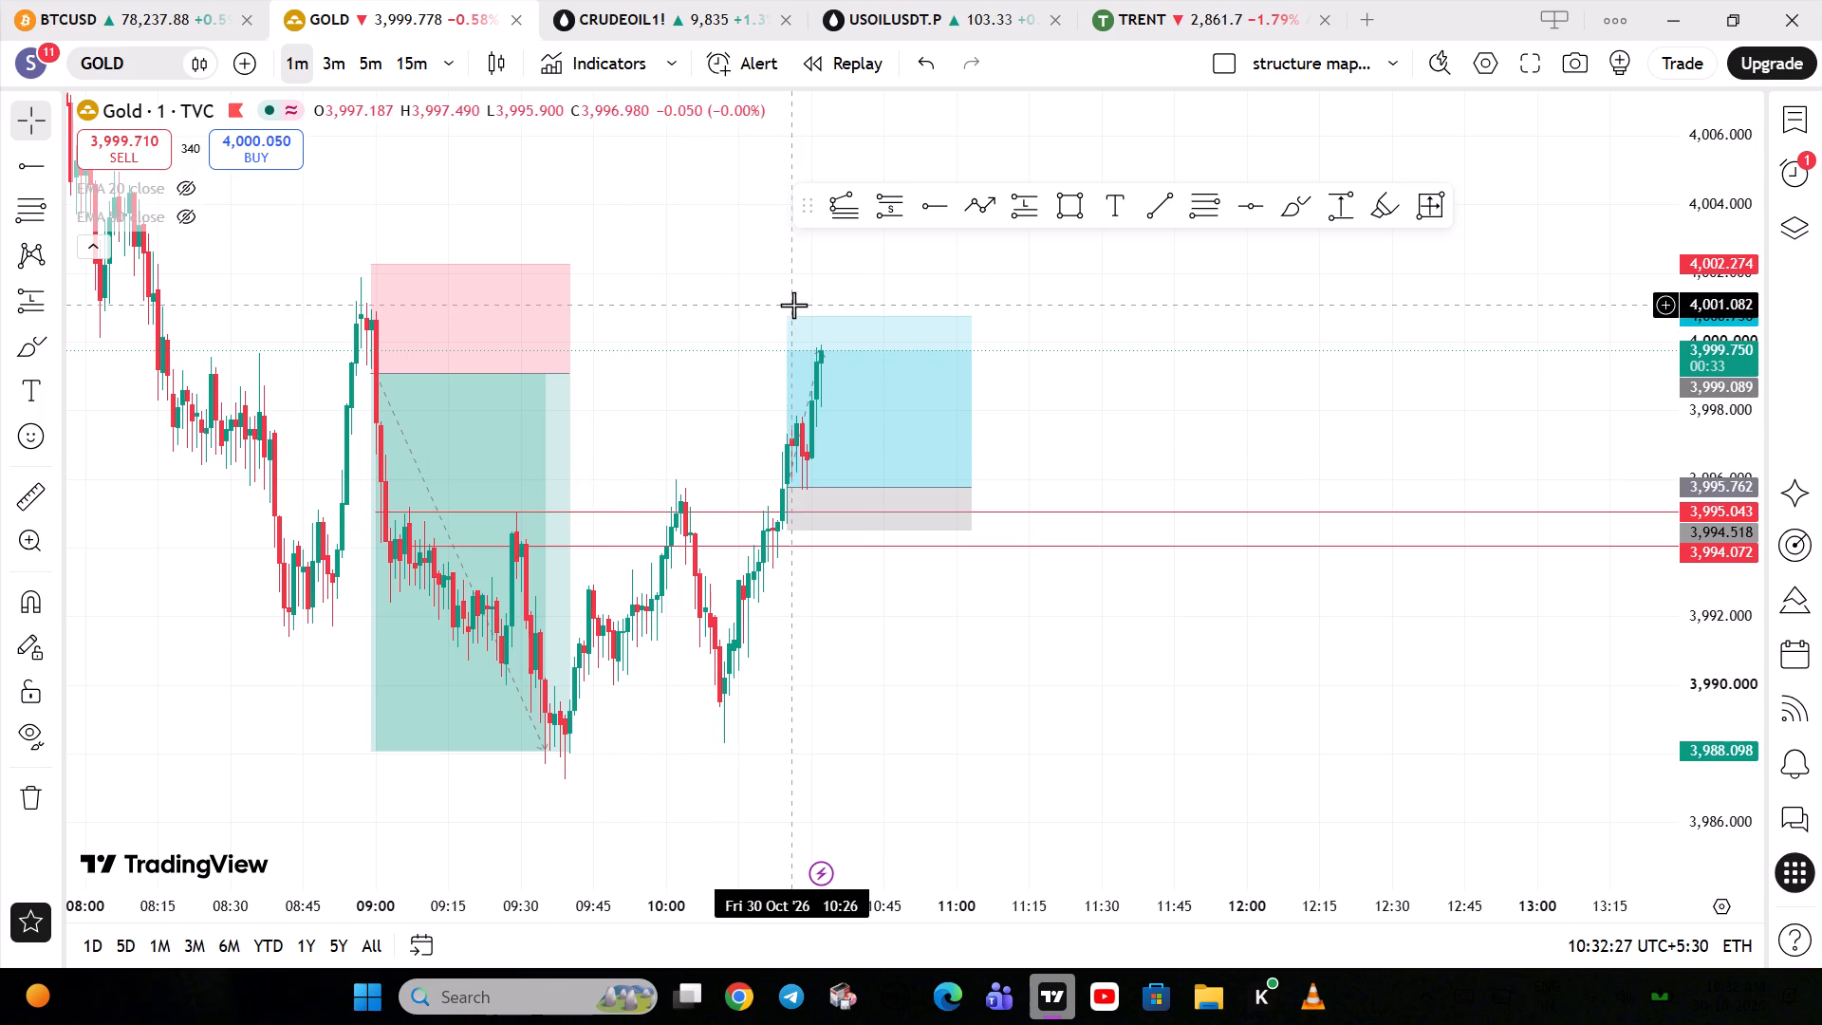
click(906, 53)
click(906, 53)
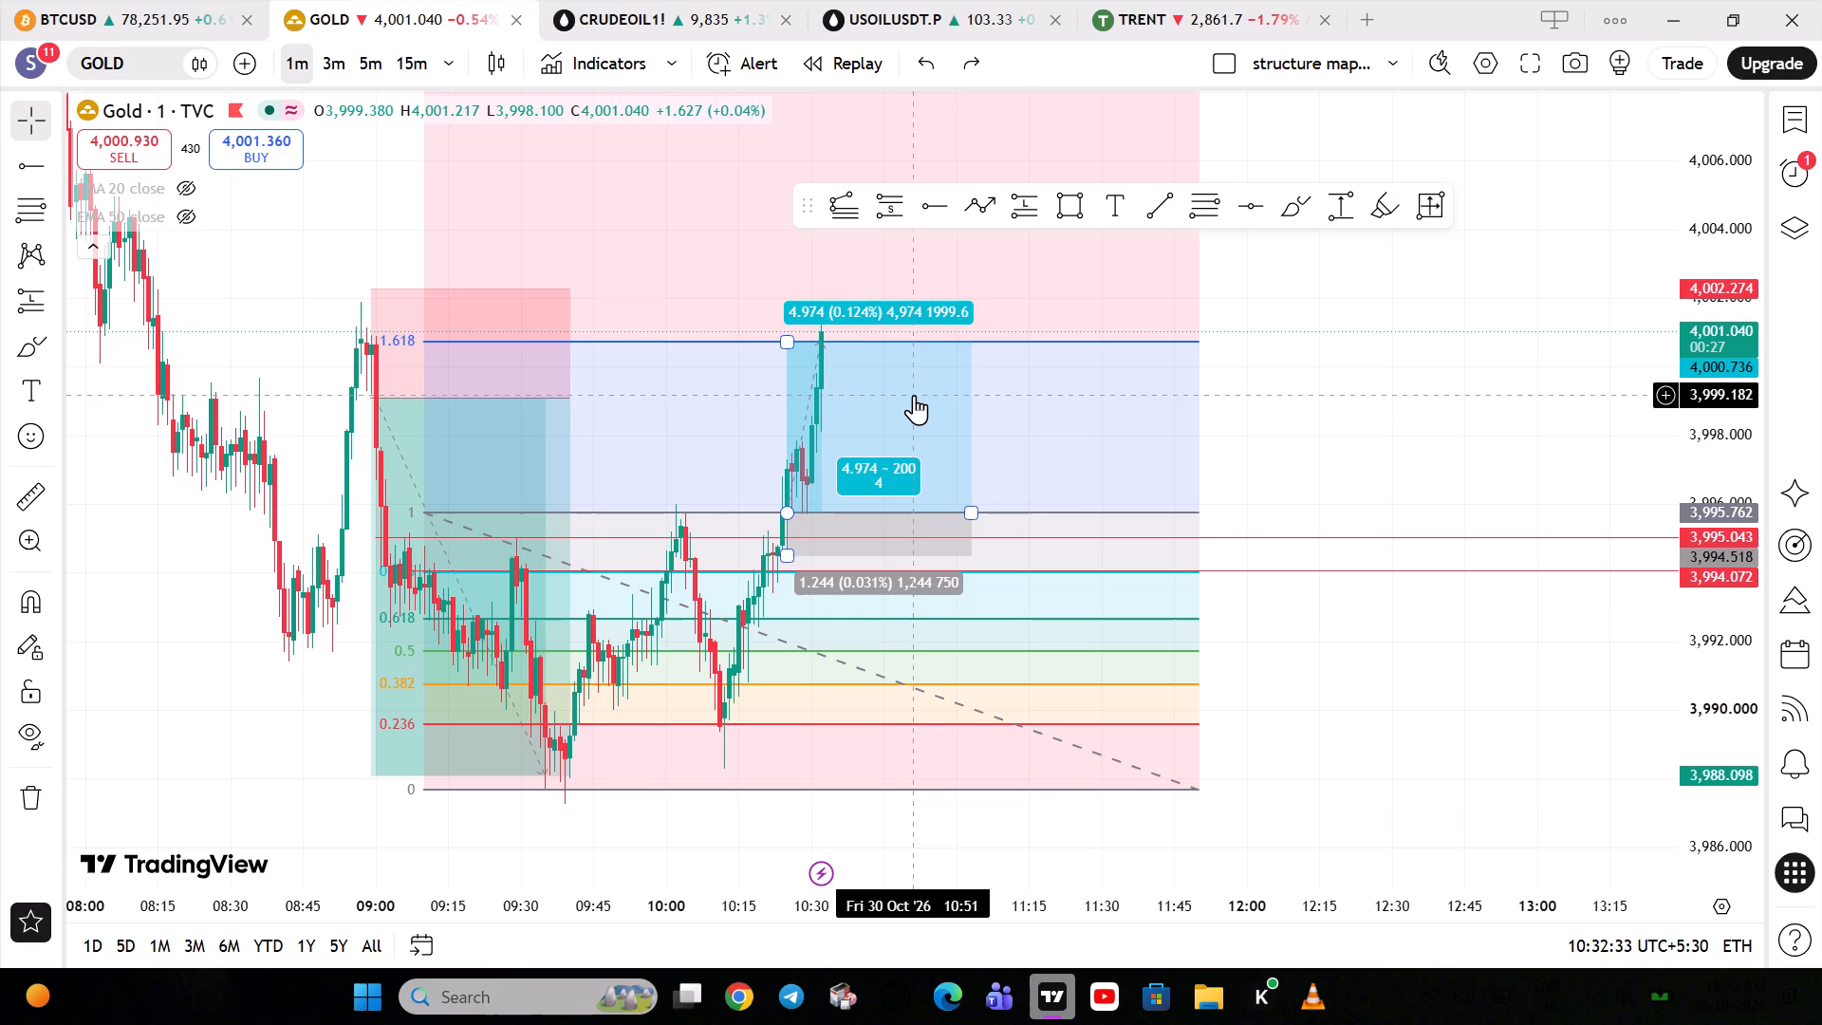
Raise the target of the Gold long position to the 2.618 Fibonacci level, at about 4,008.82.
drag(1292, 400, 1291, 654)
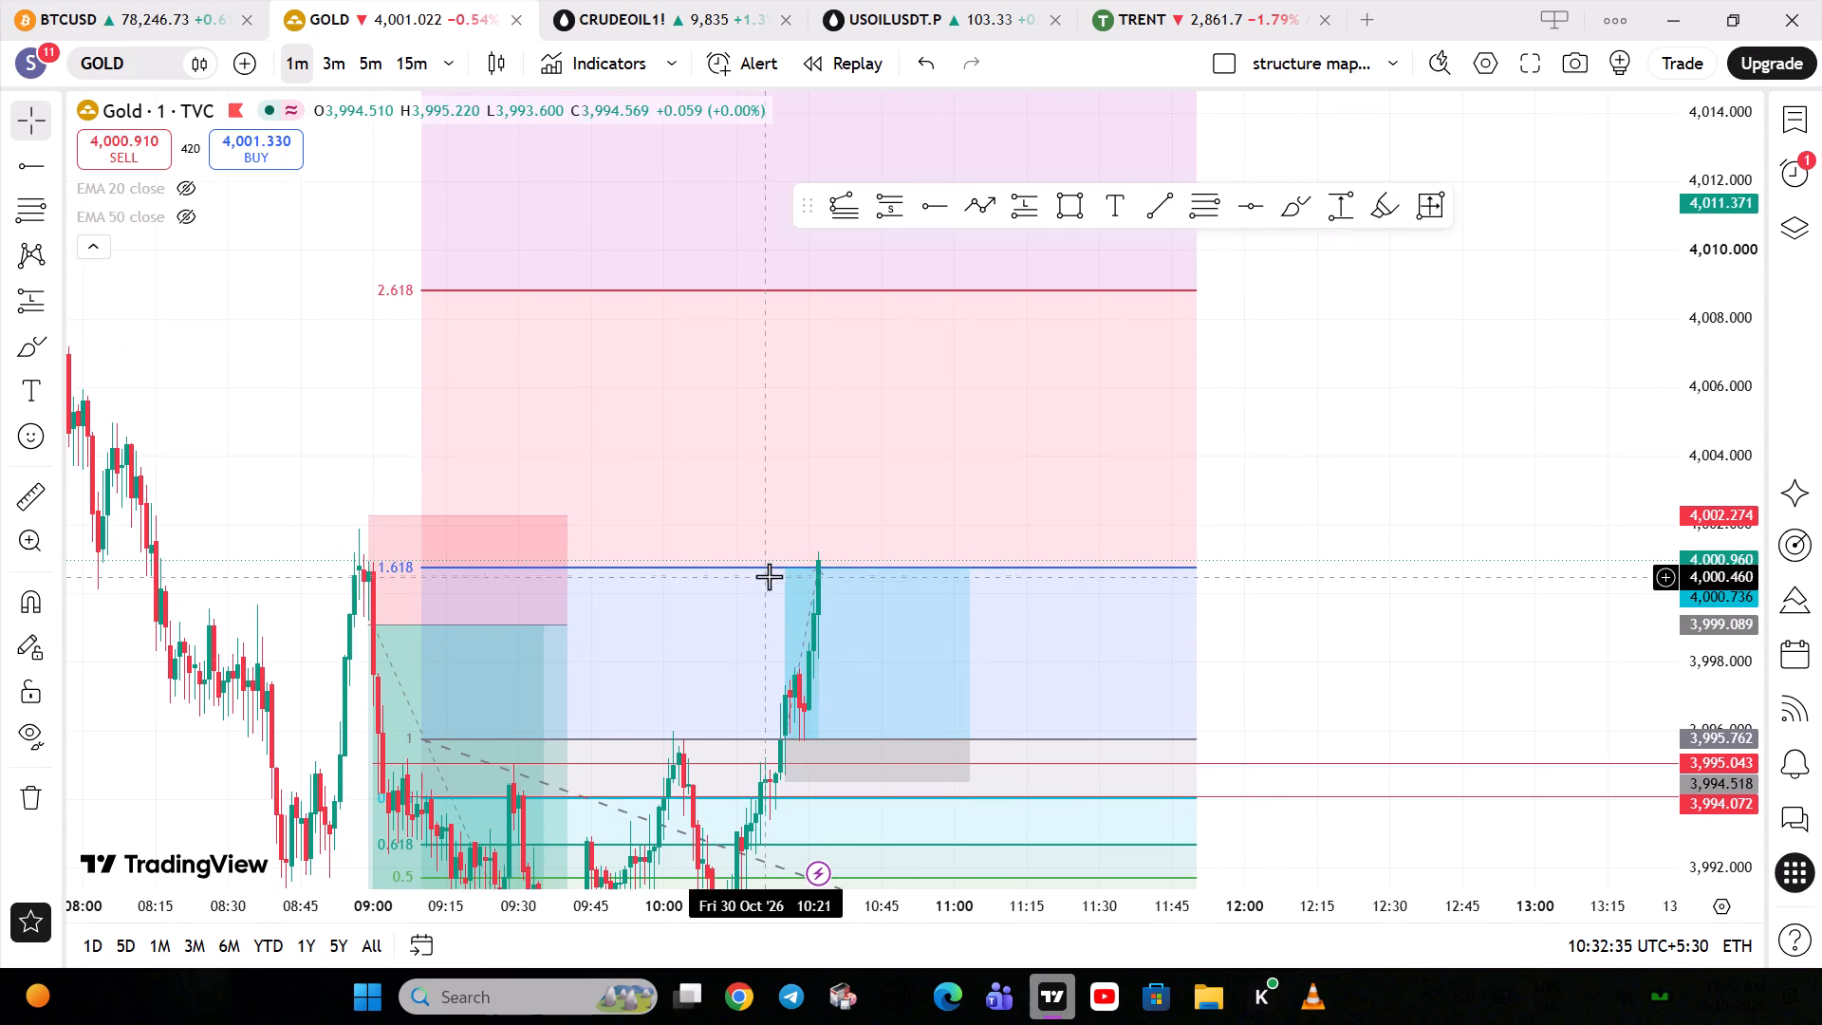
drag(779, 567, 711, 304)
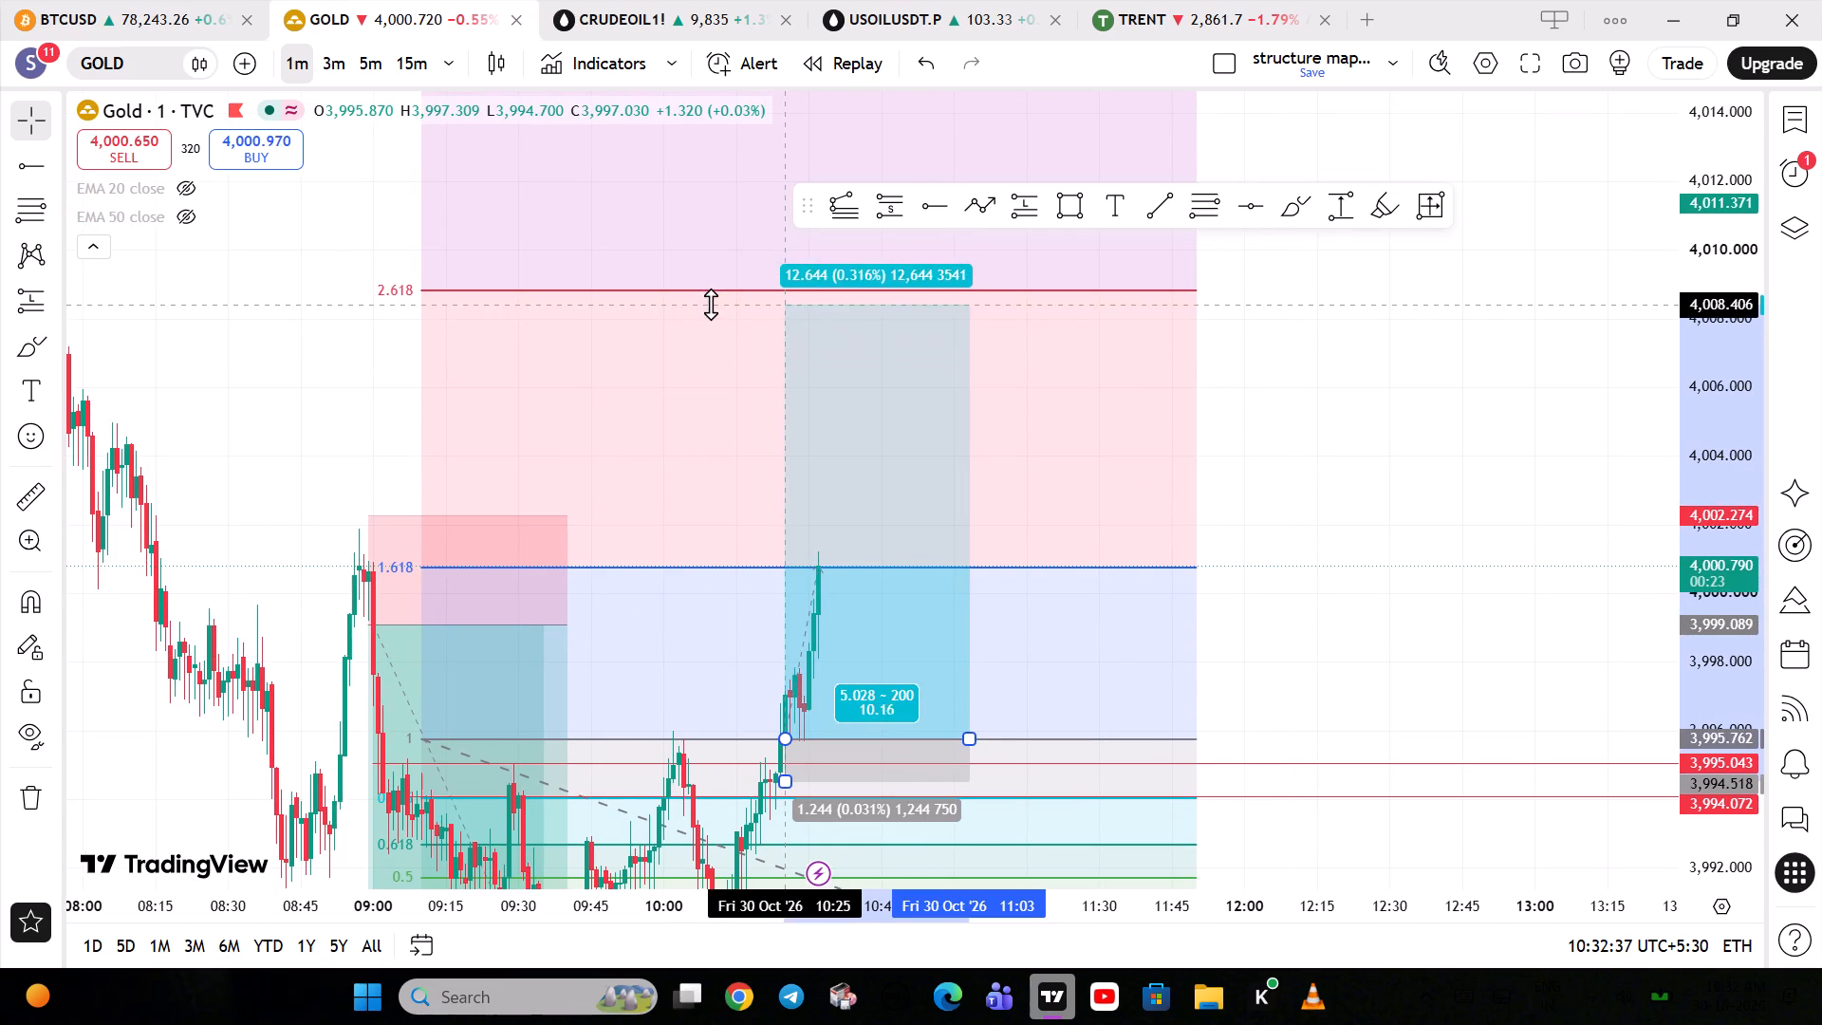
drag(711, 304, 694, 290)
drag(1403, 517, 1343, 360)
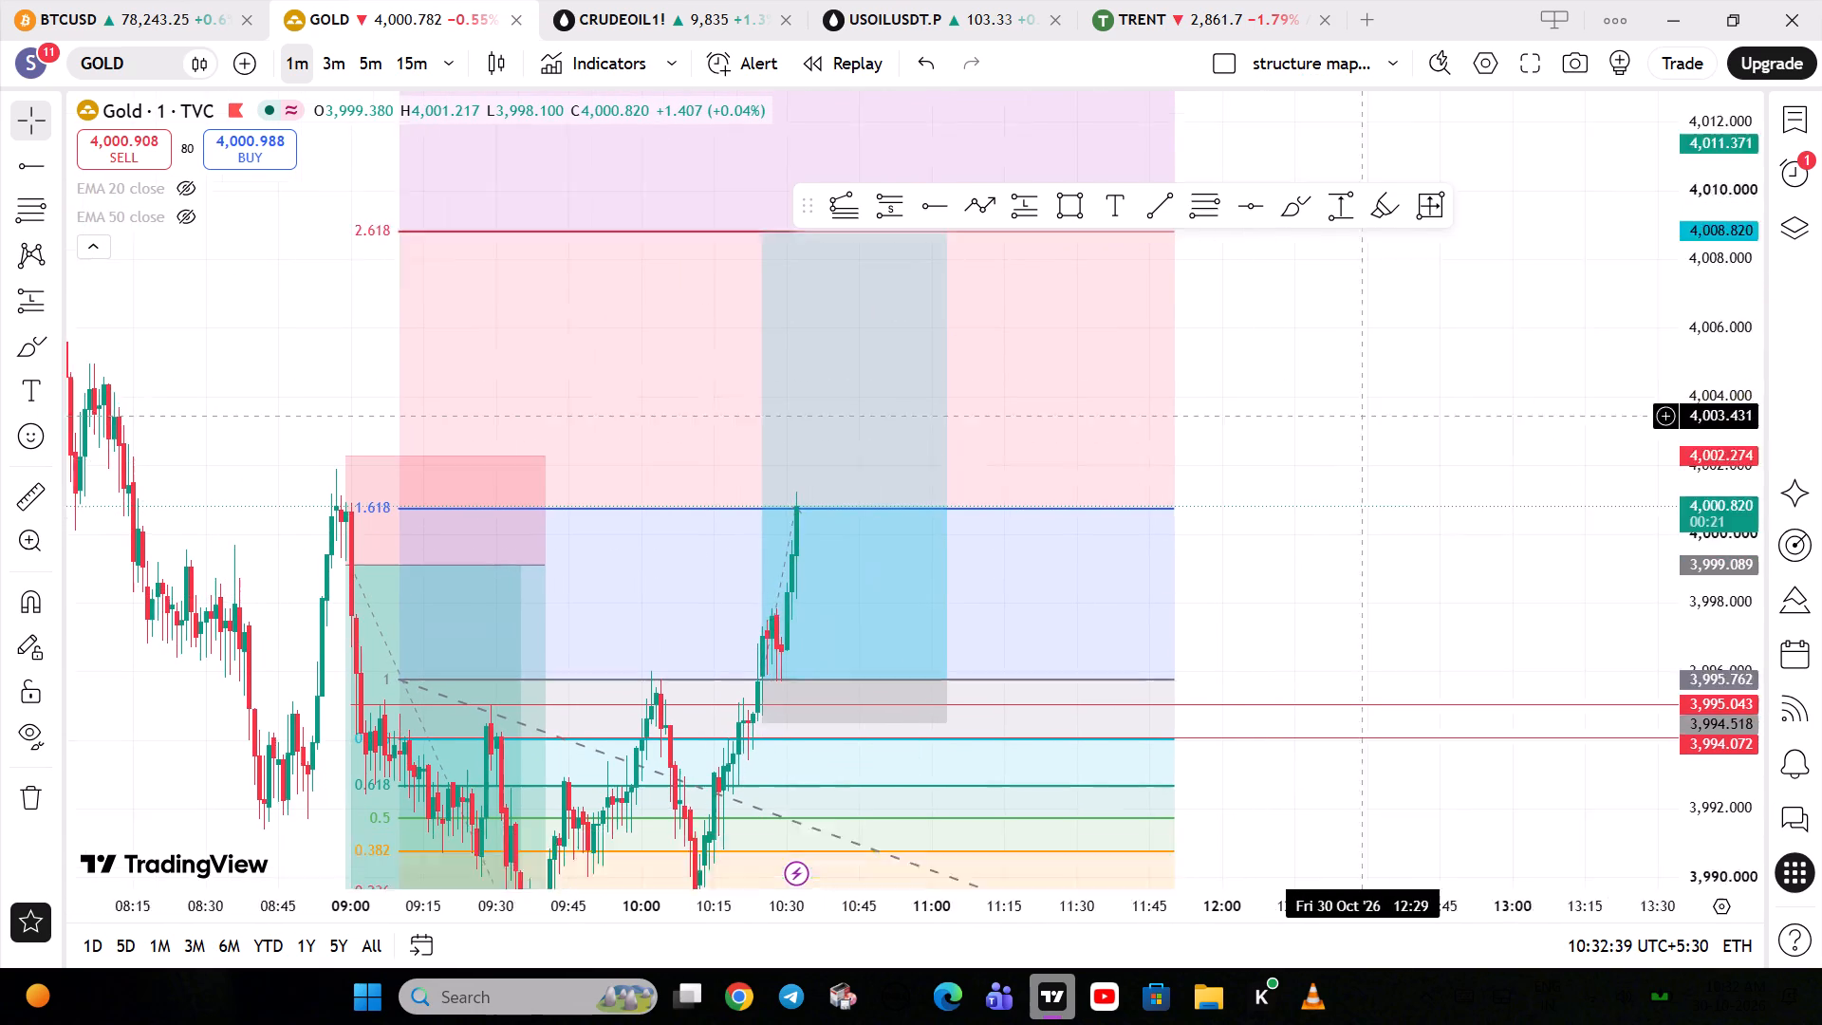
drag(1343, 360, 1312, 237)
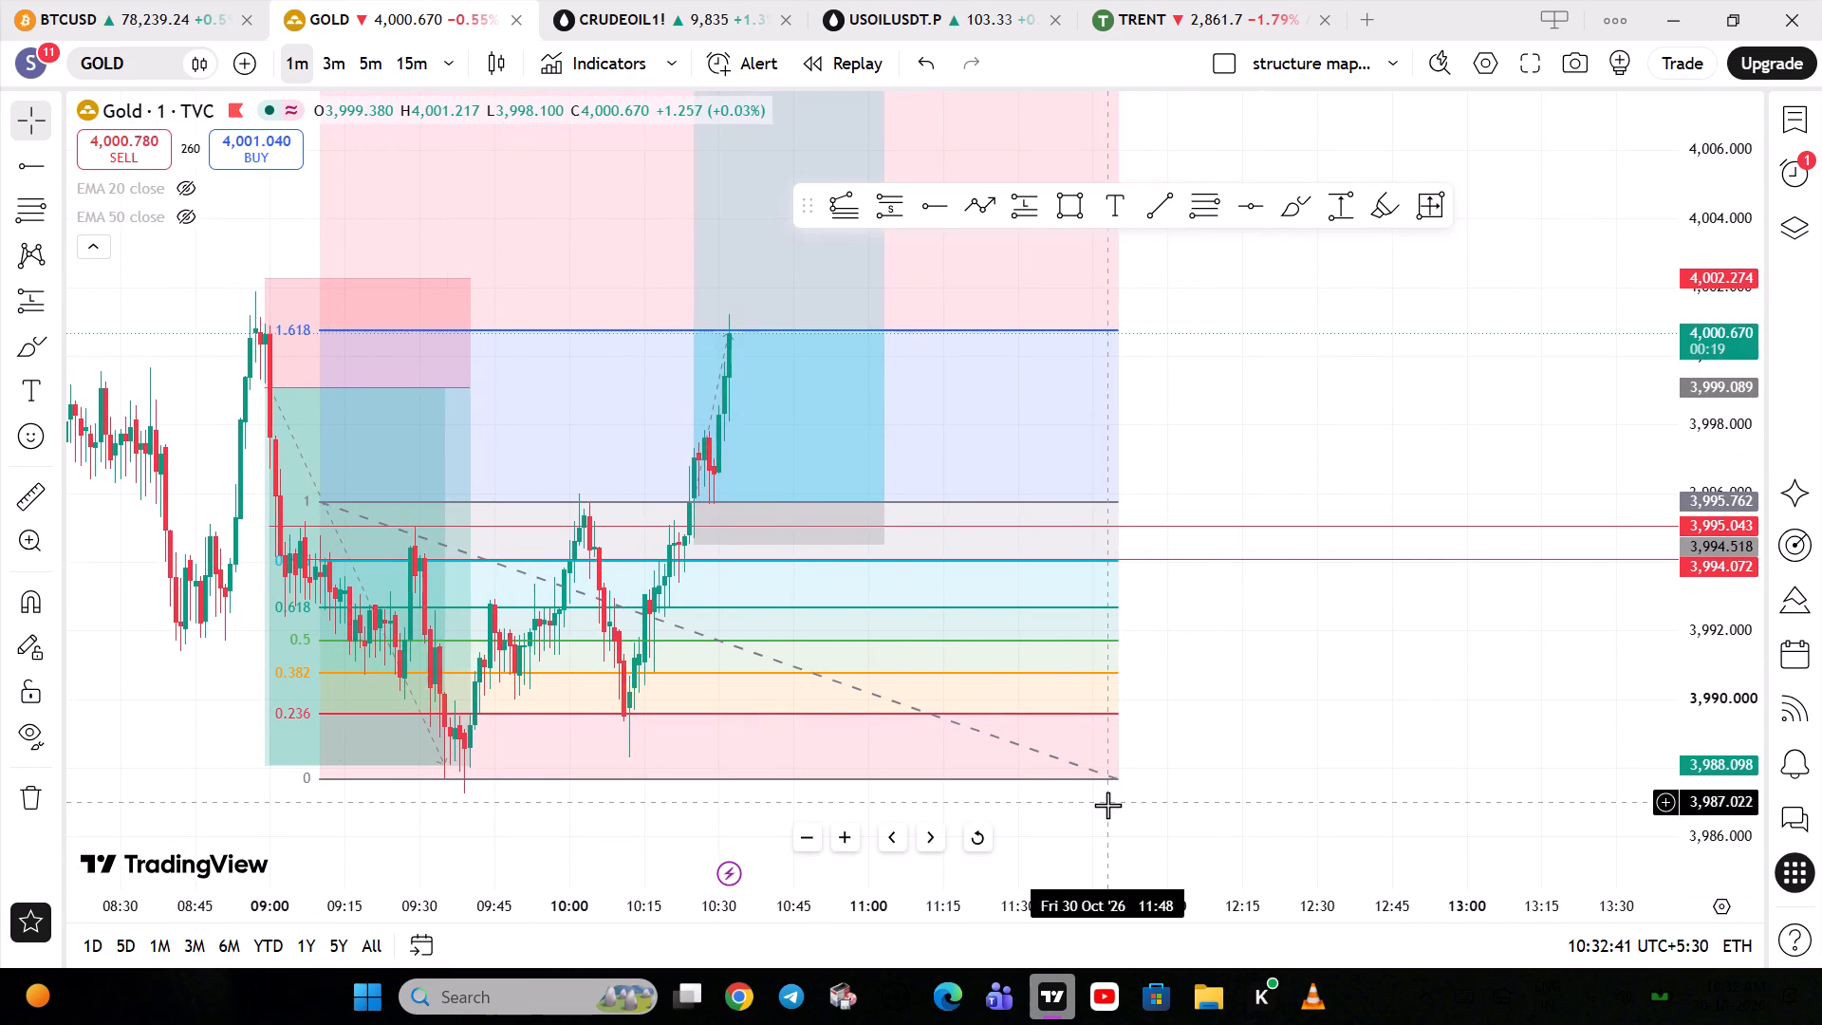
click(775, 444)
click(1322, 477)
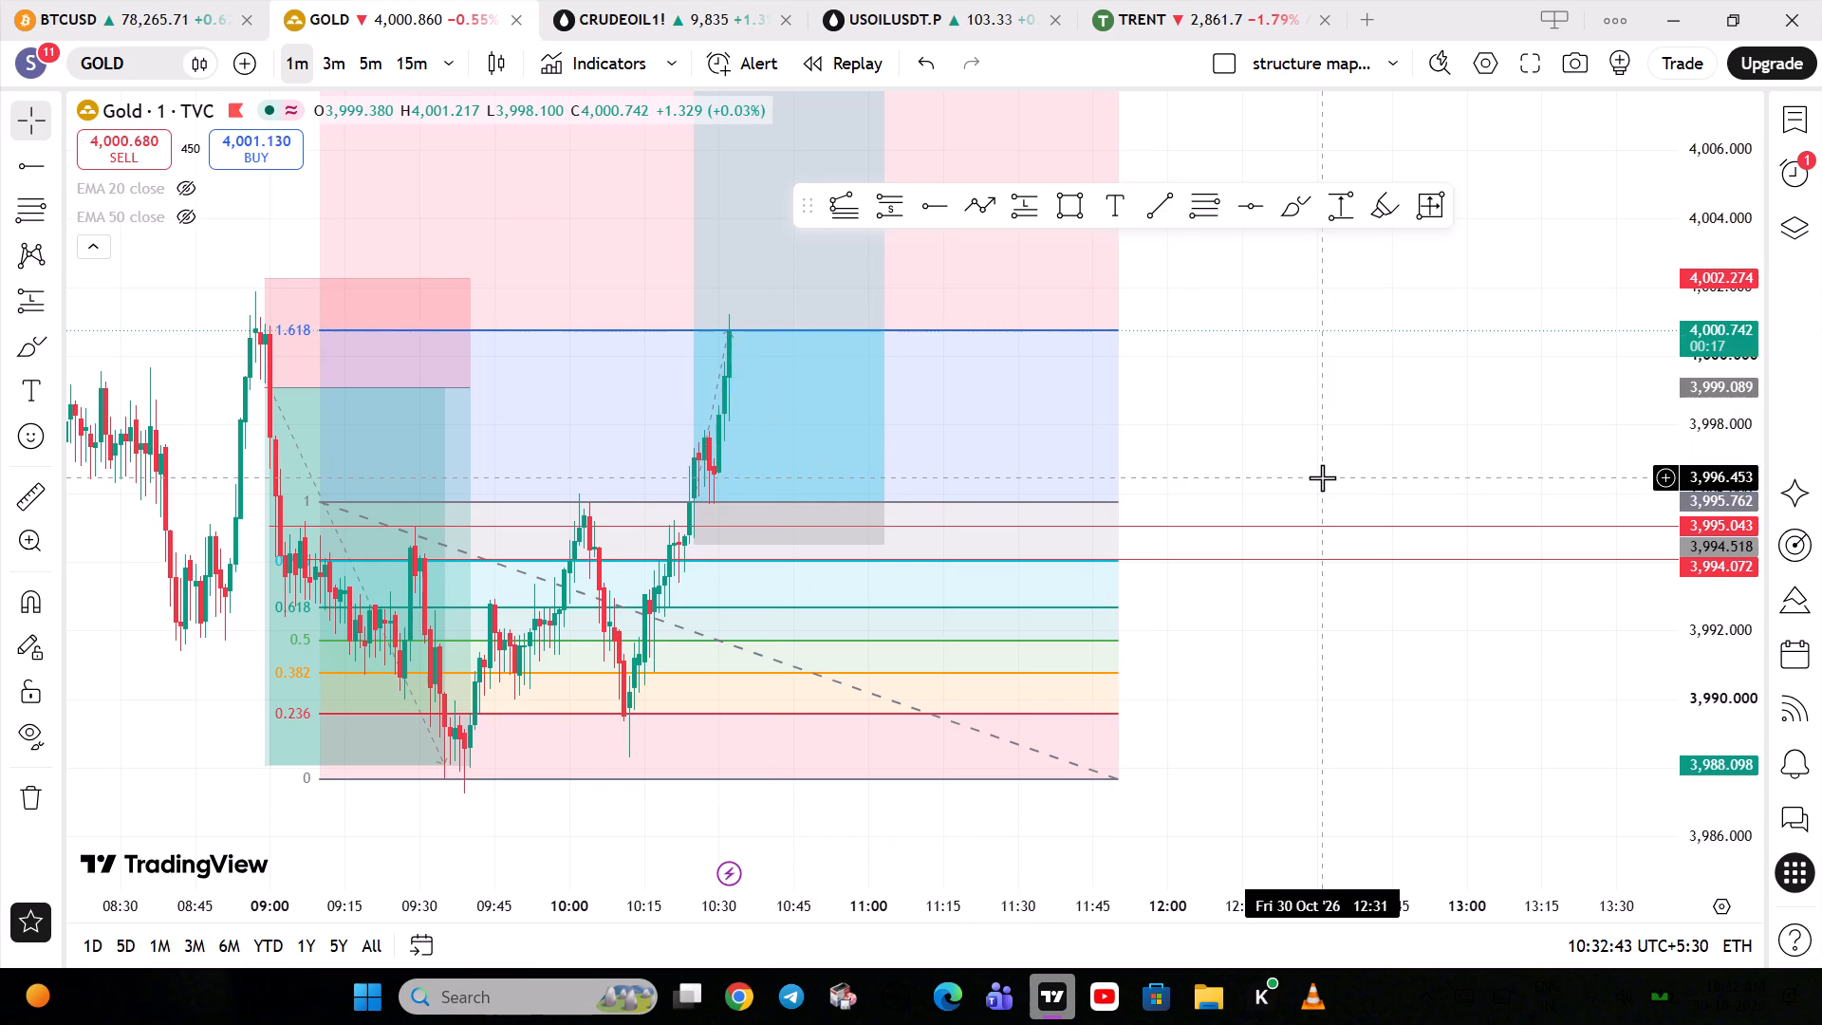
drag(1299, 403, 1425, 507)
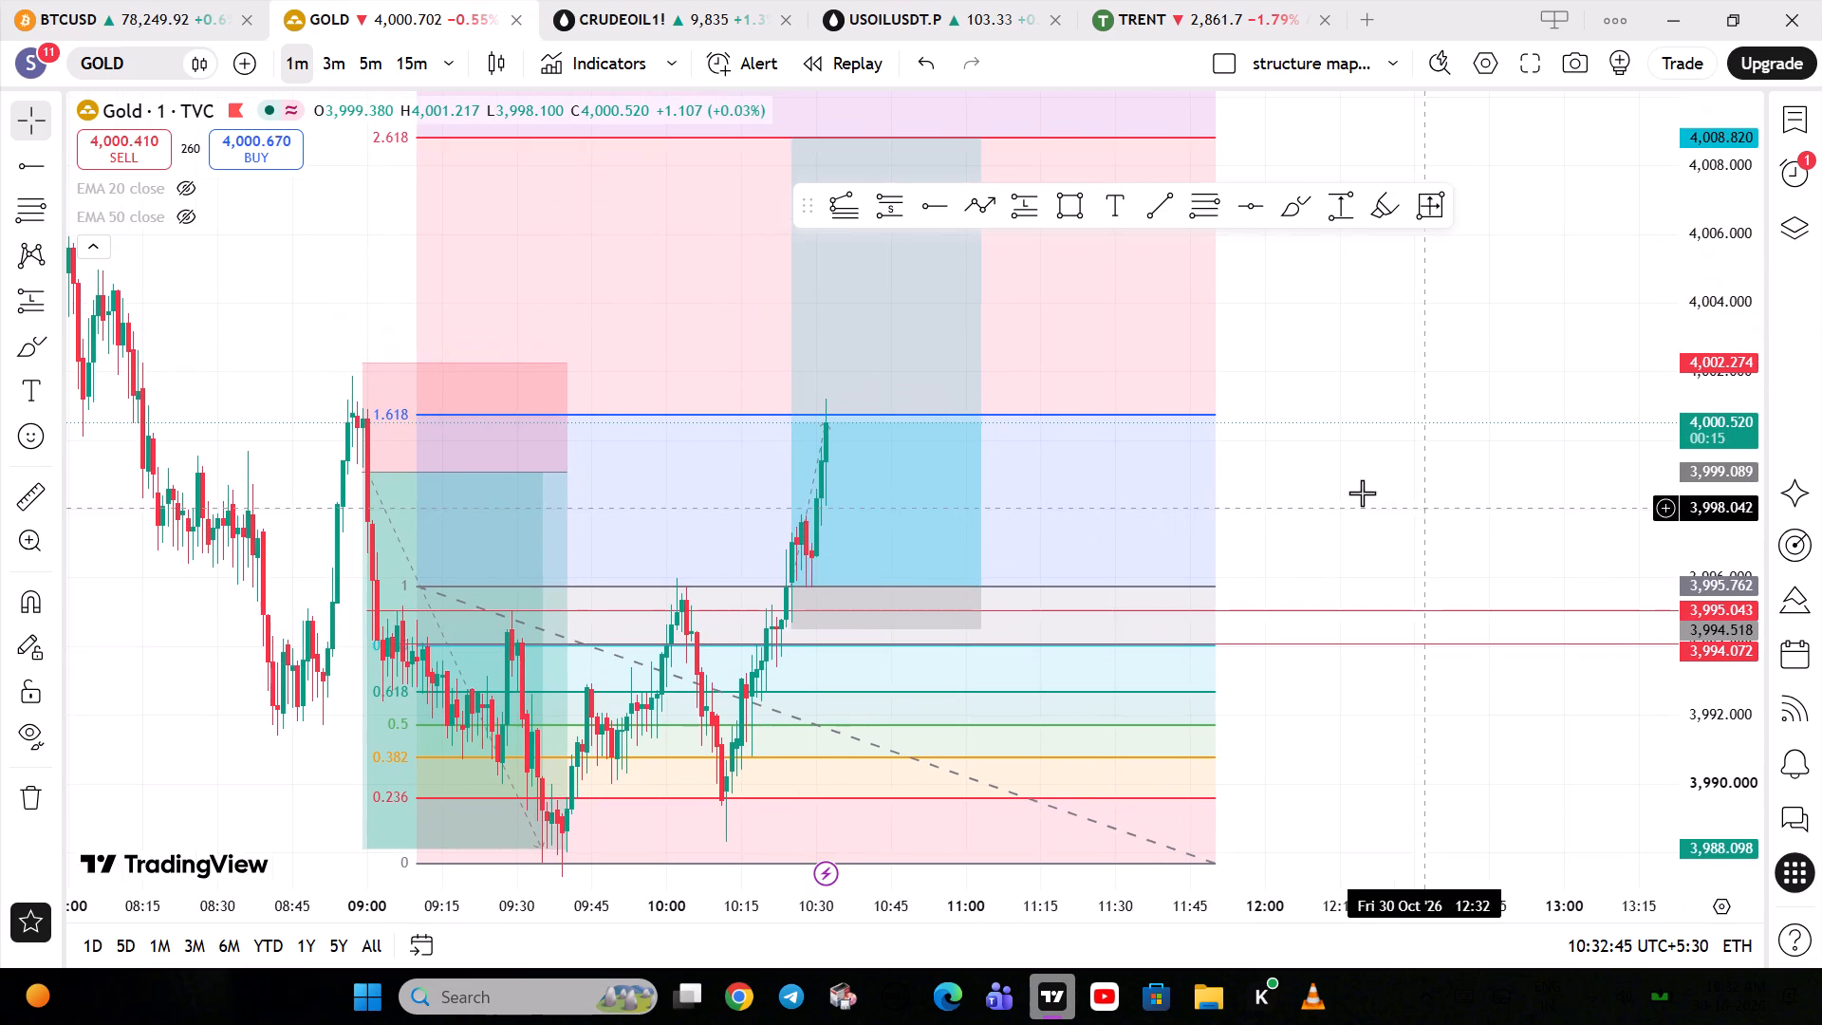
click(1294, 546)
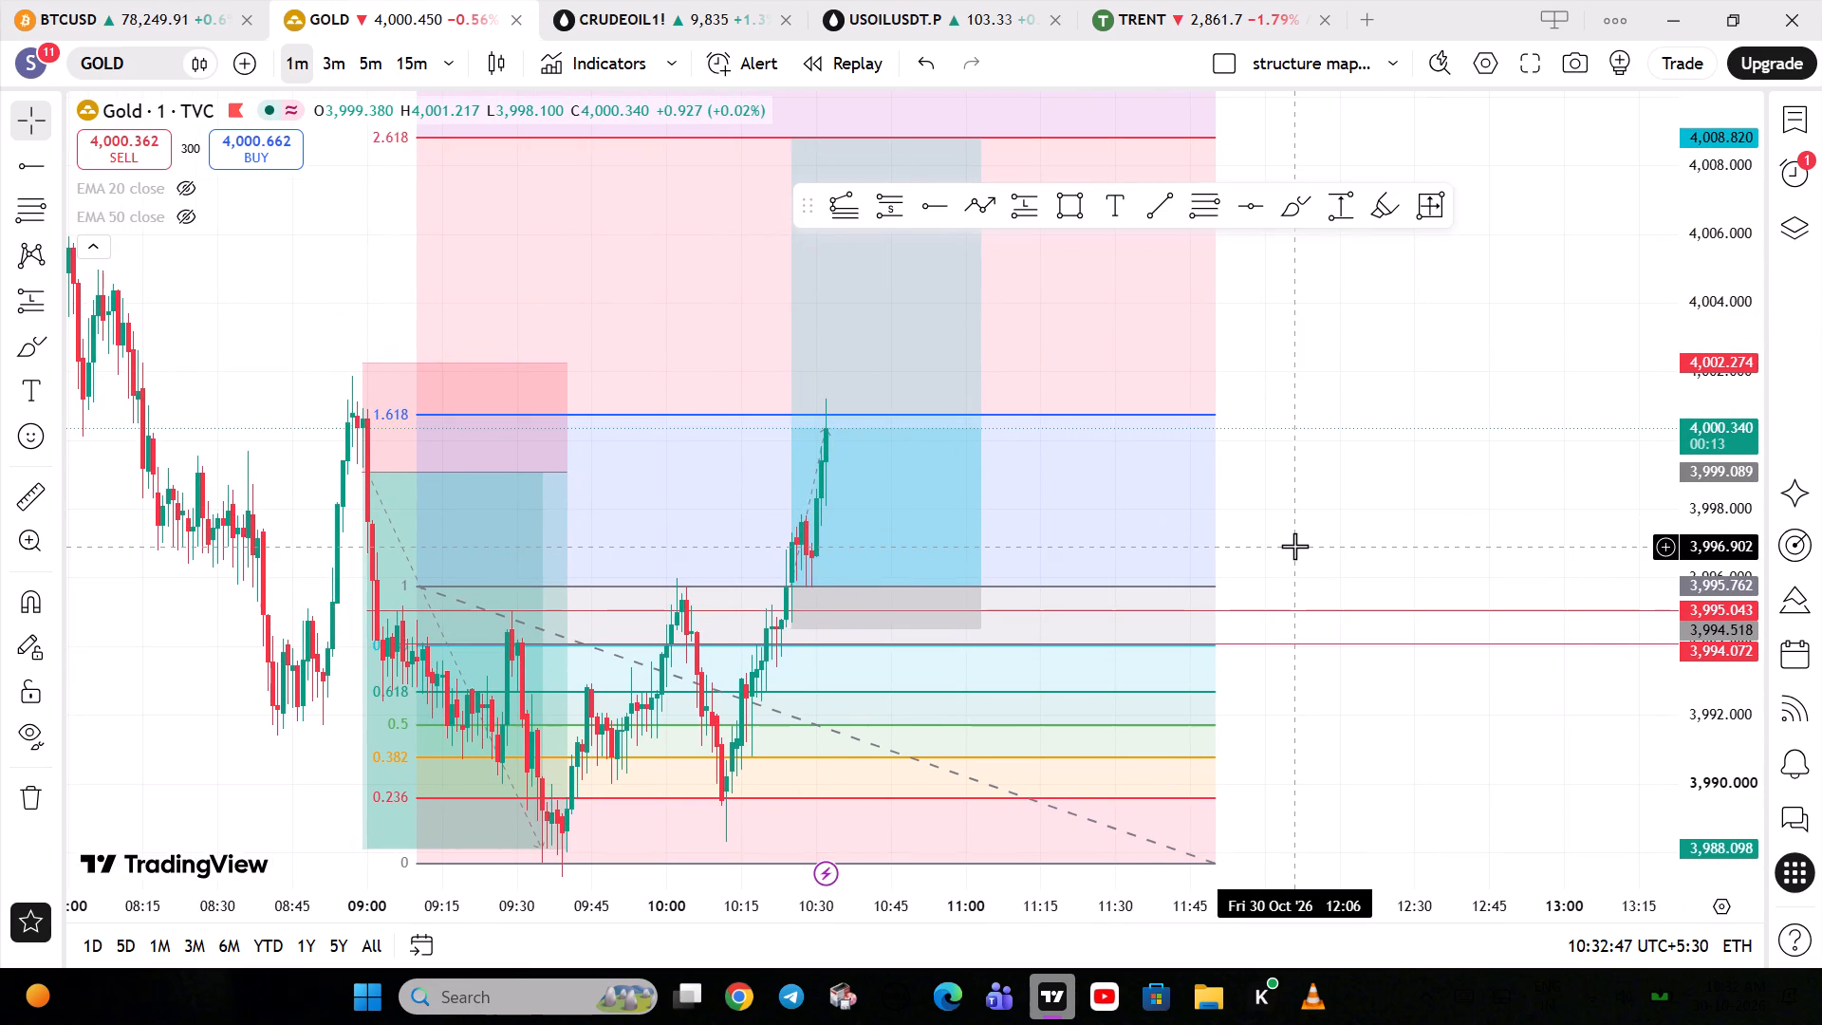
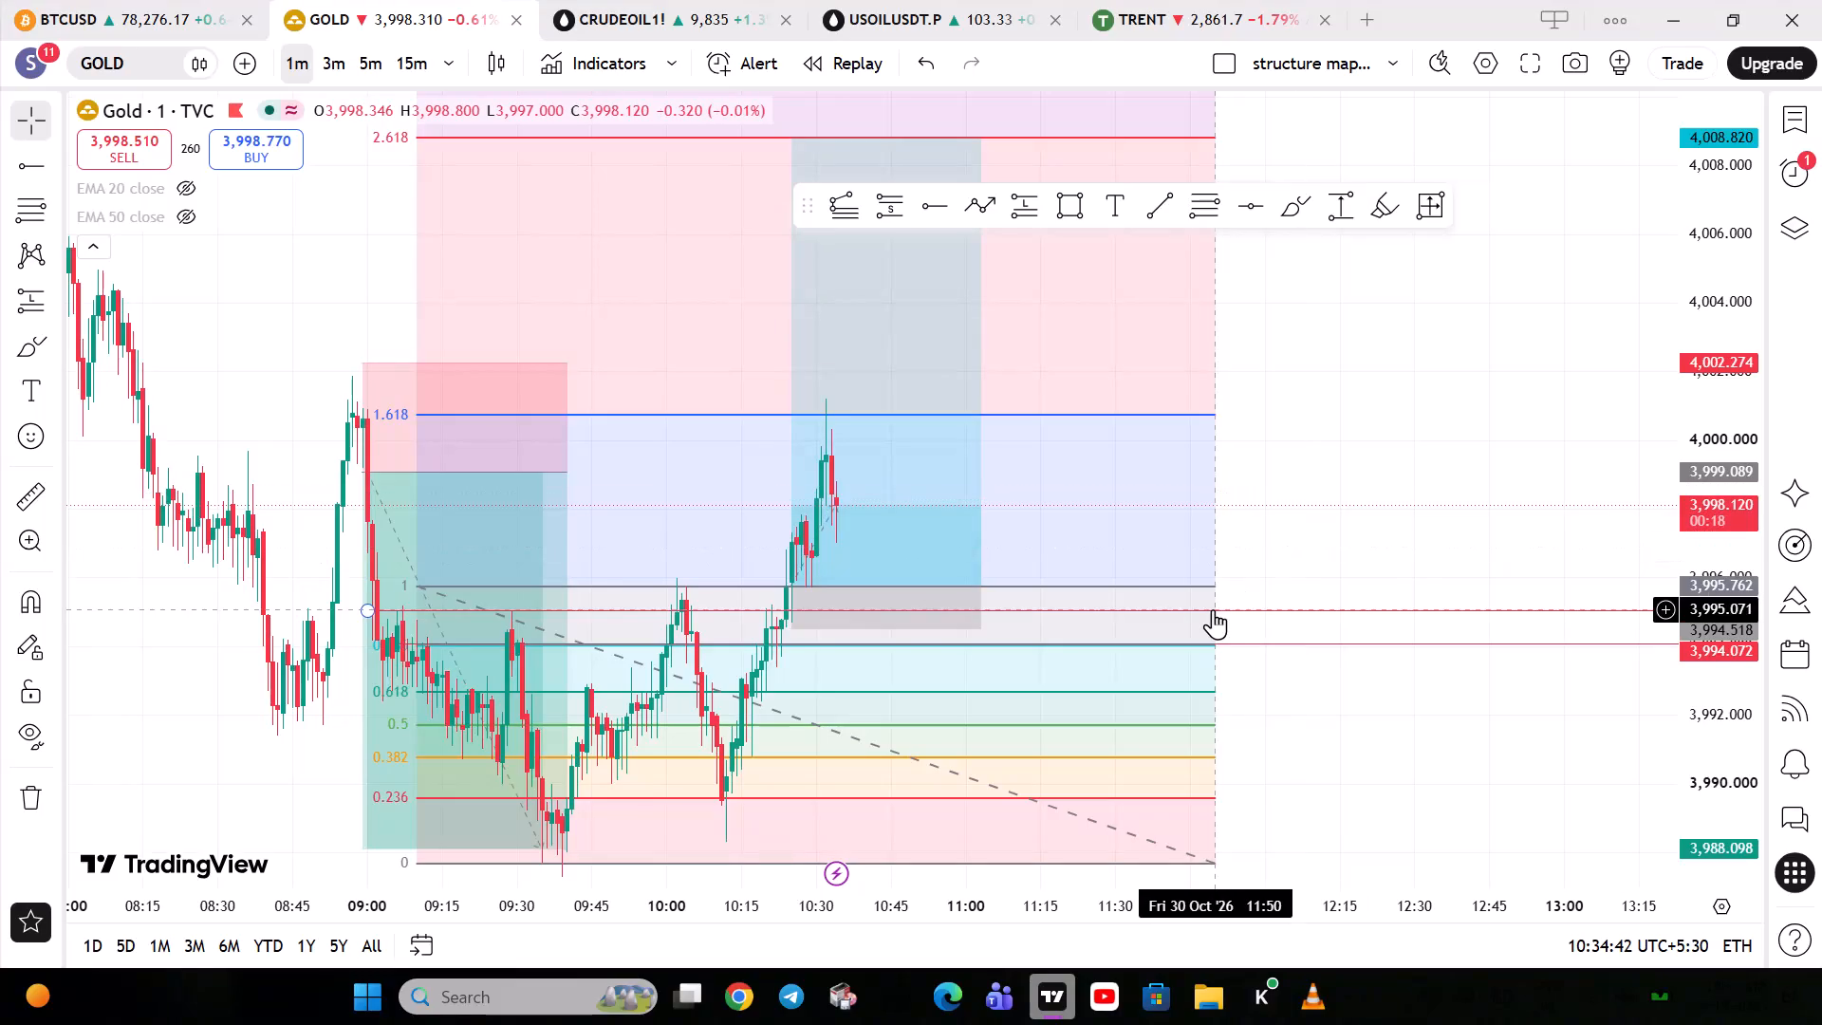
Lower the target of the Gold long position to just above the 1.618 Fibonacci level, at about 4,001.05.
click(1193, 583)
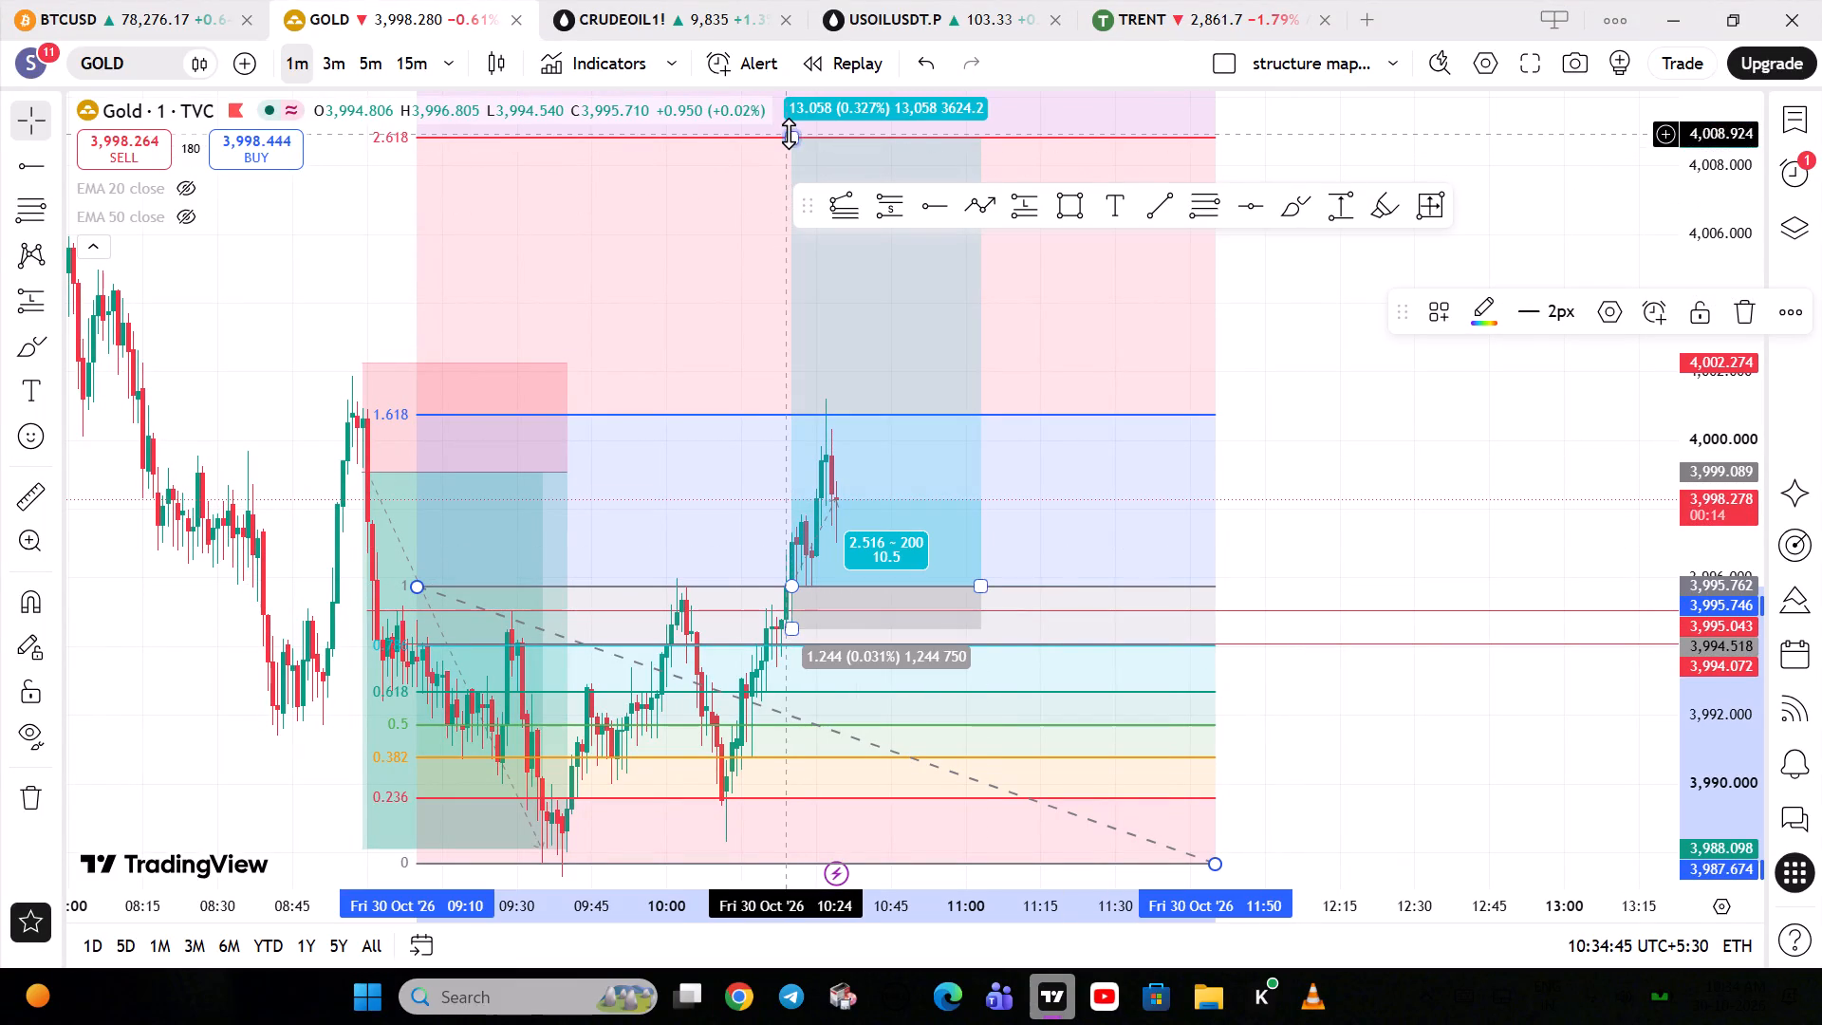
drag(789, 133, 704, 404)
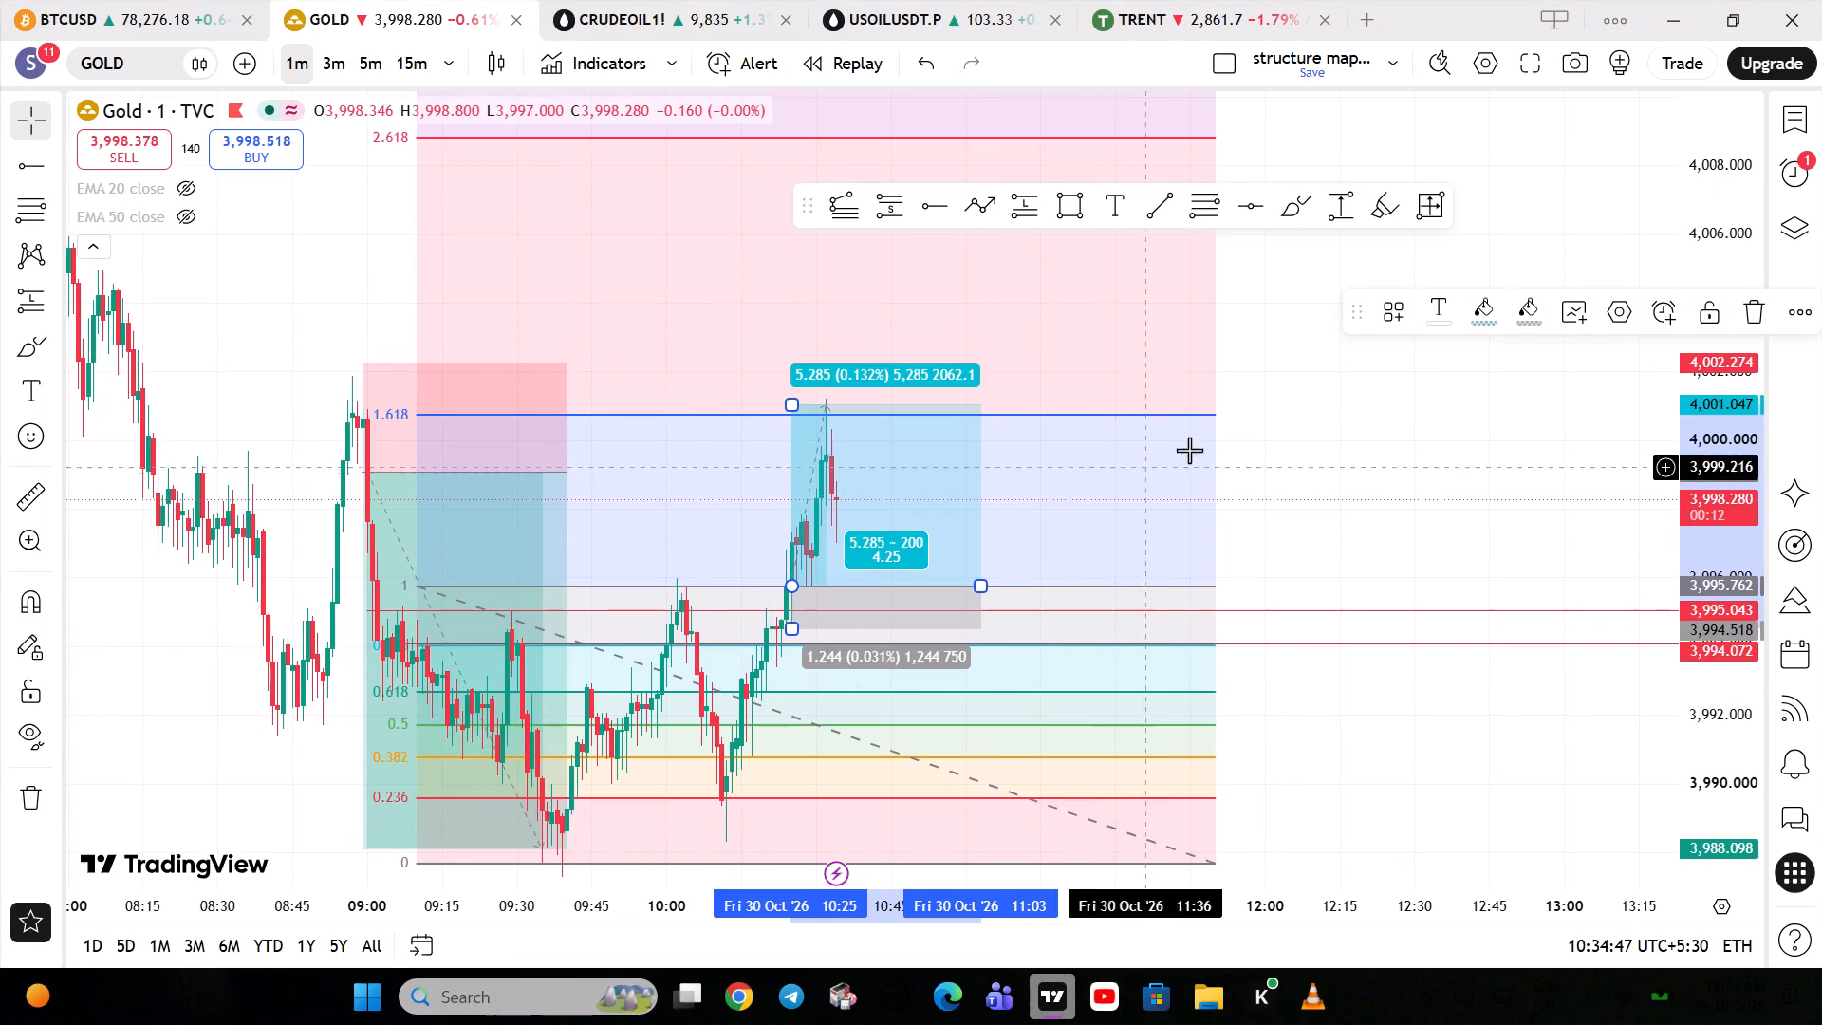
click(1173, 407)
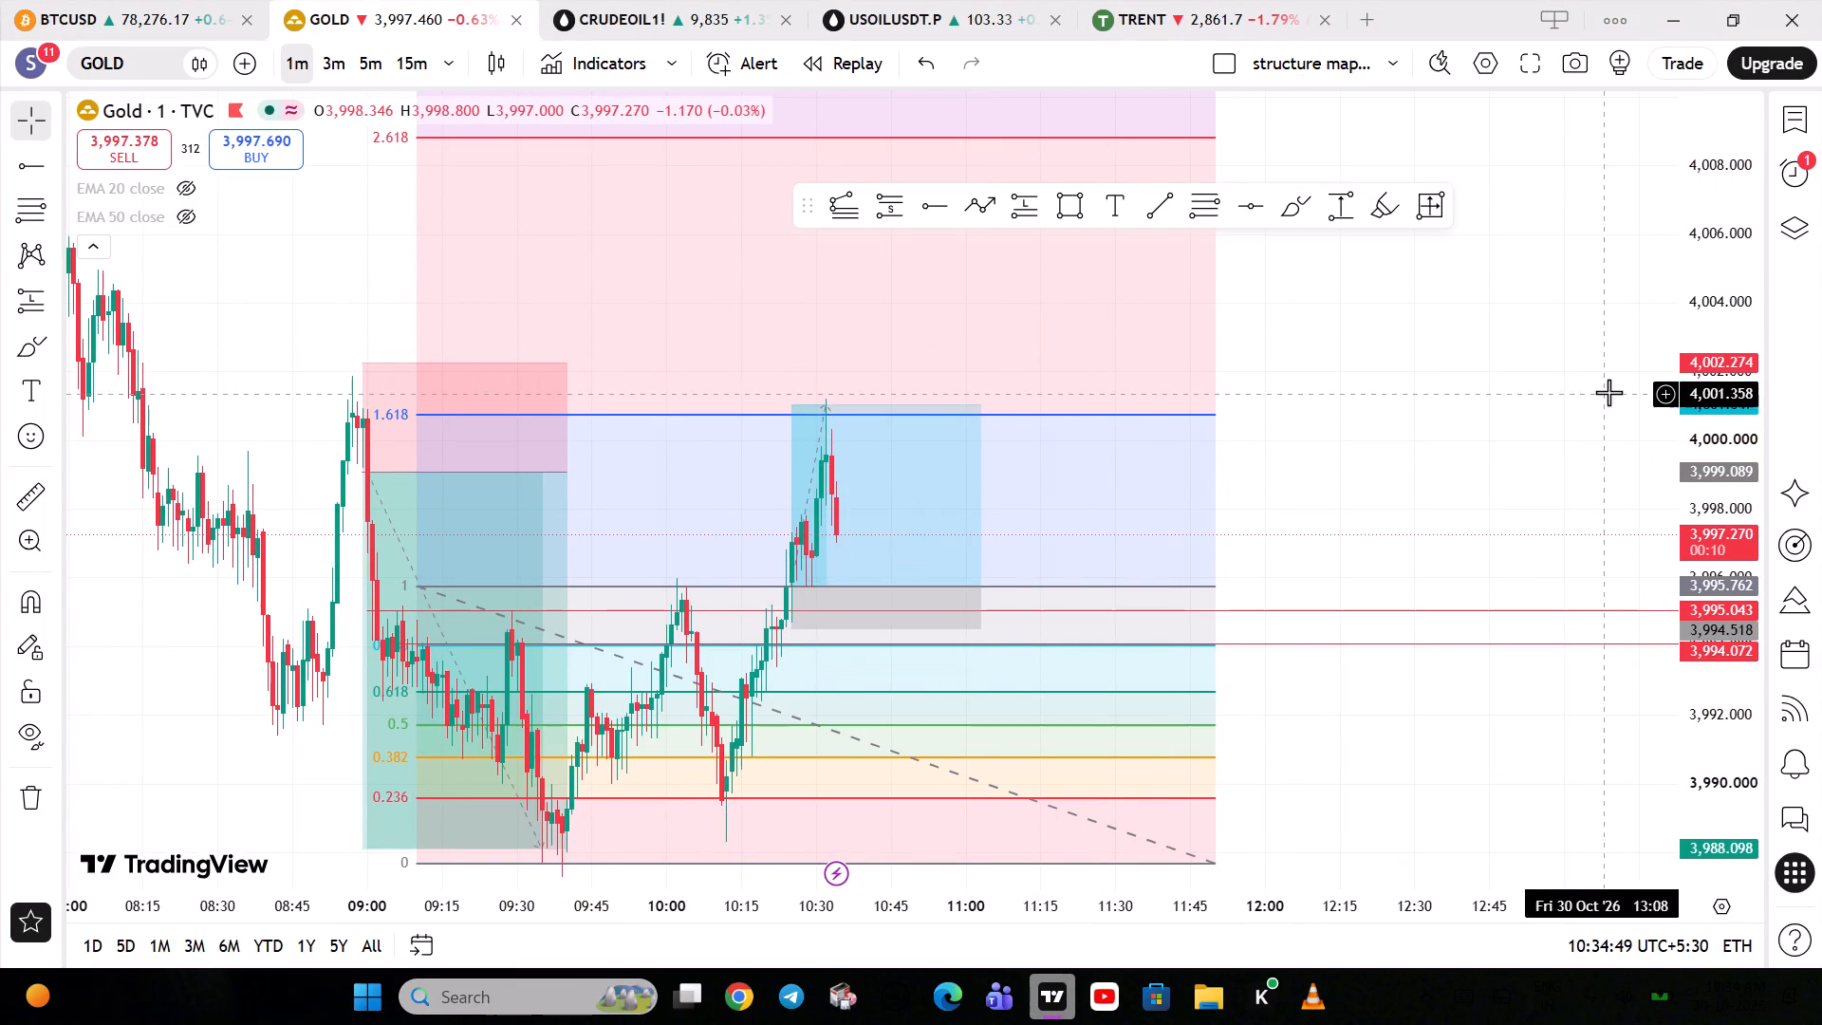
Delete the Fibonacci levels drawing from the 1-minute Gold chart.
click(1155, 415)
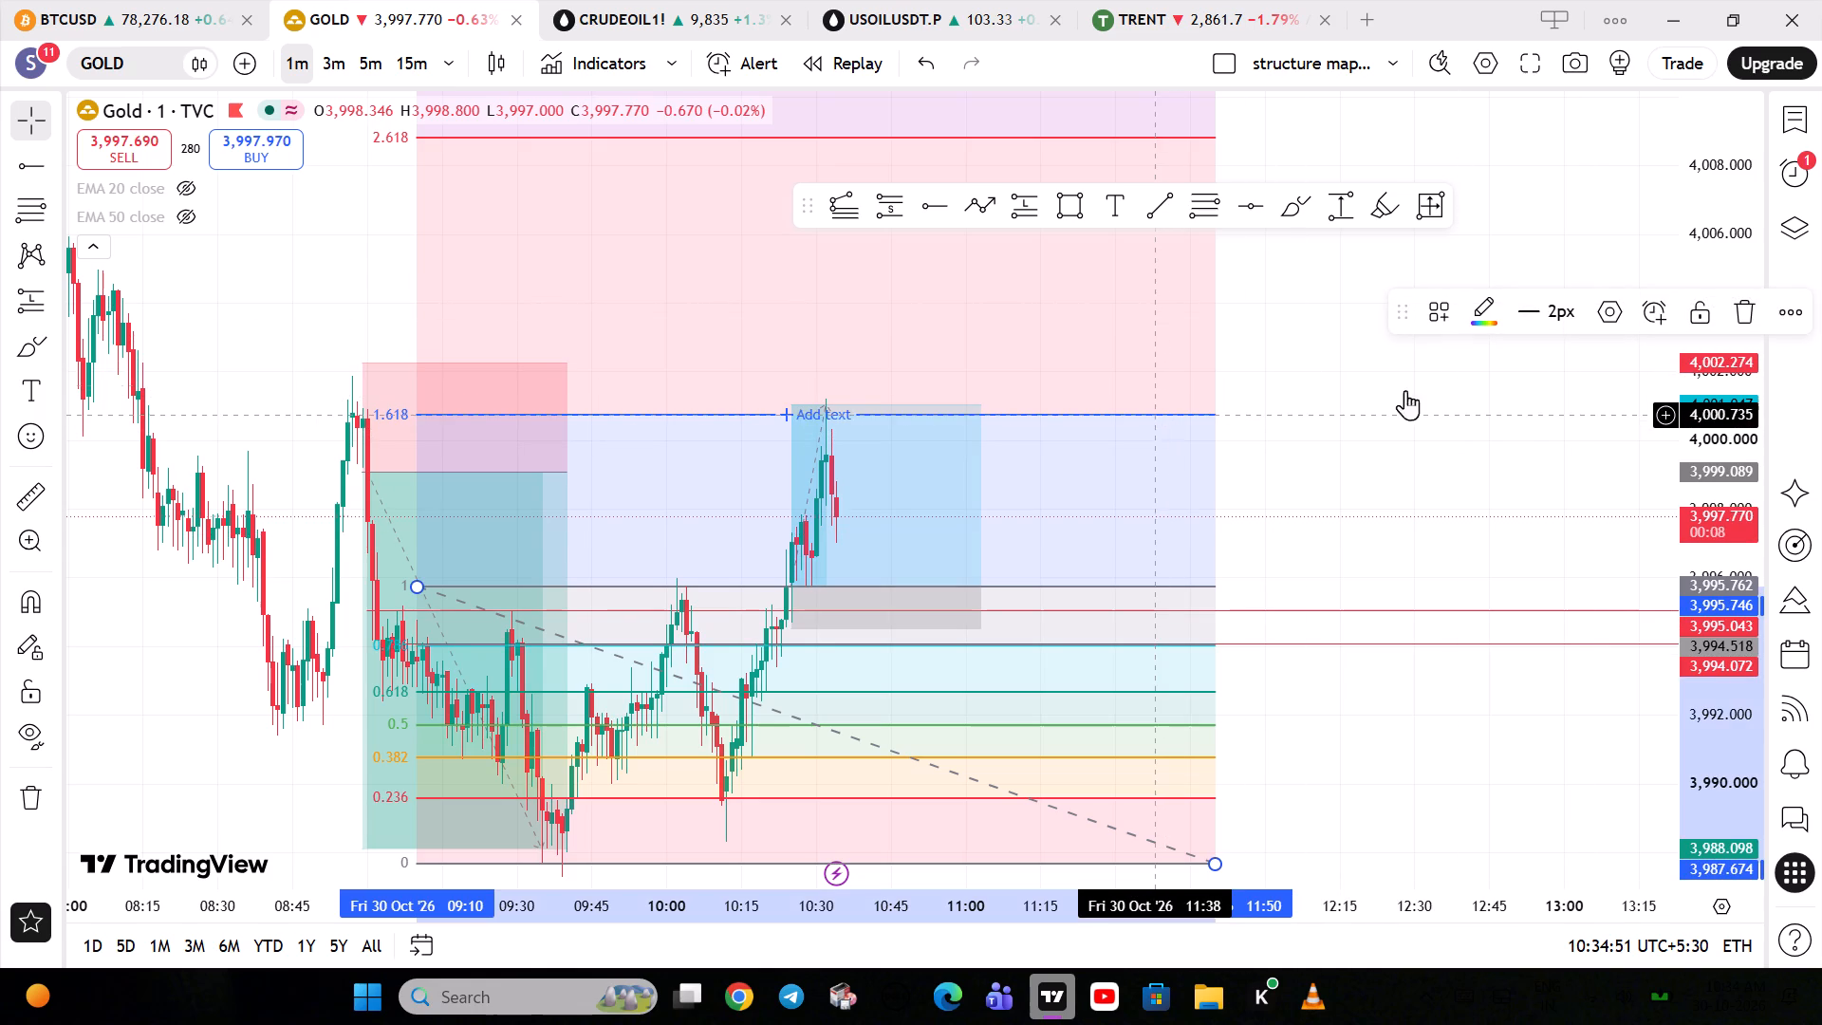
click(1746, 307)
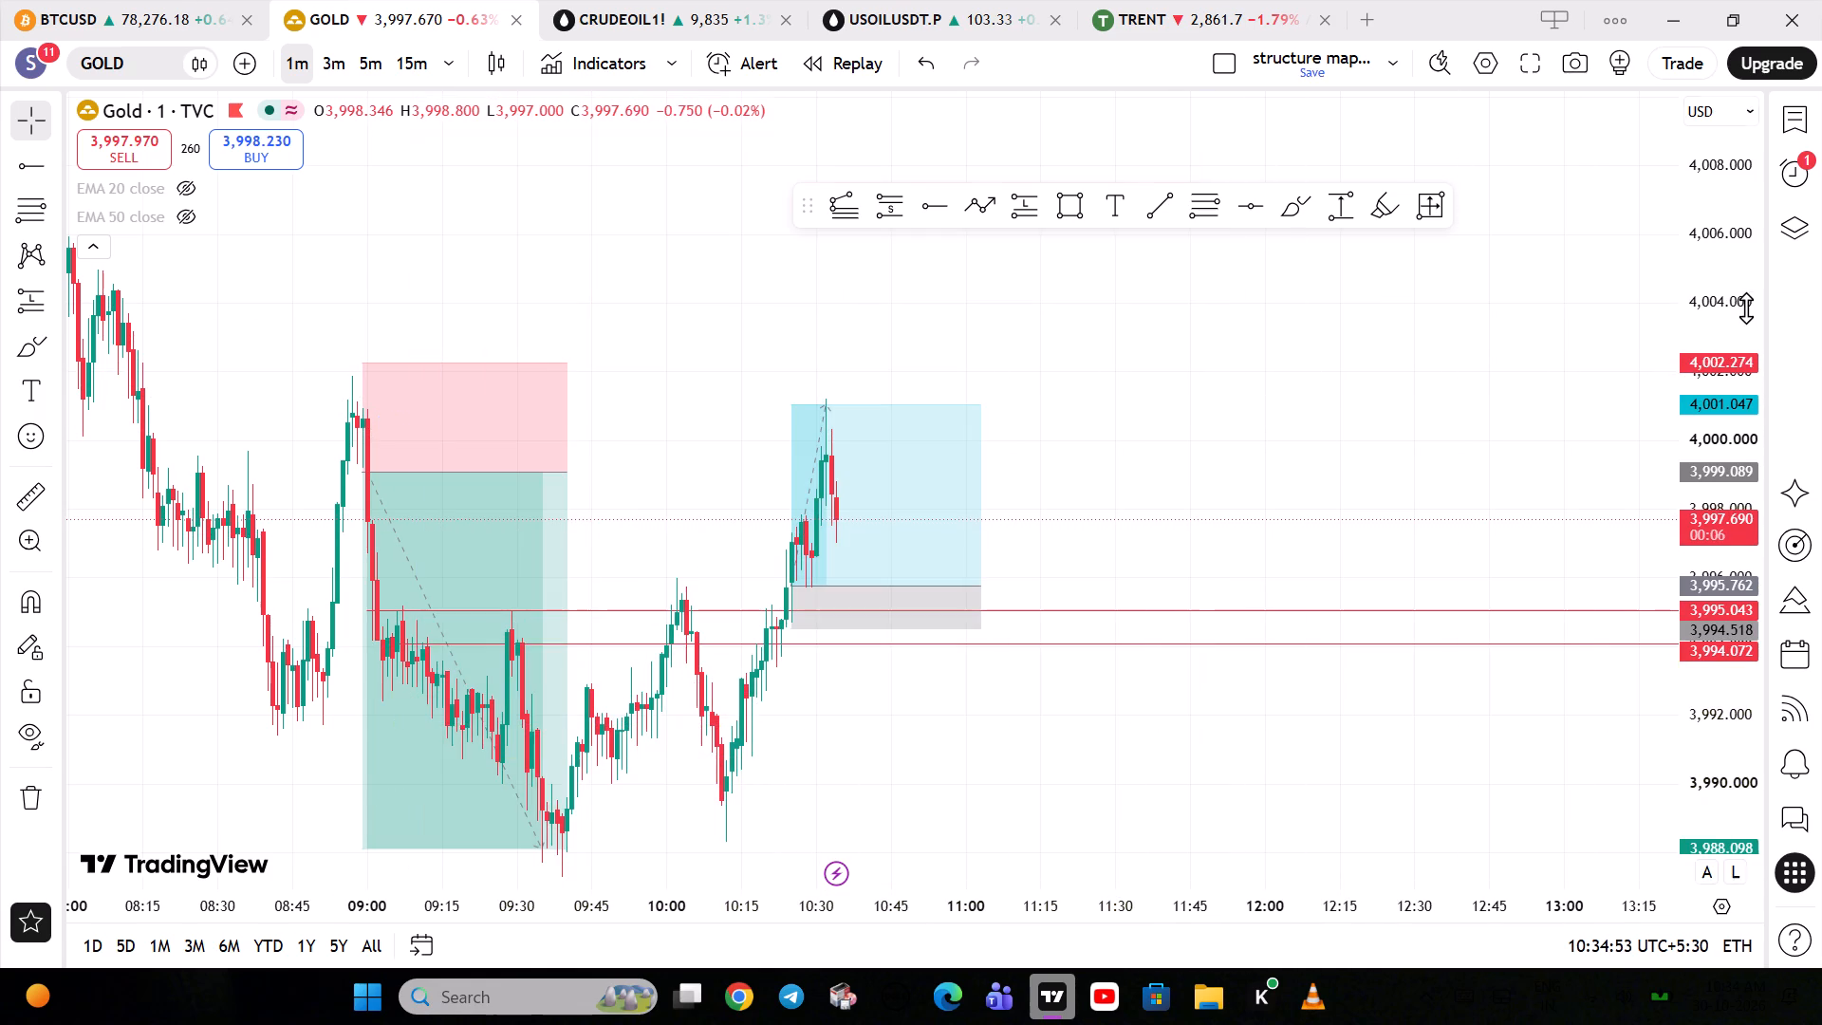
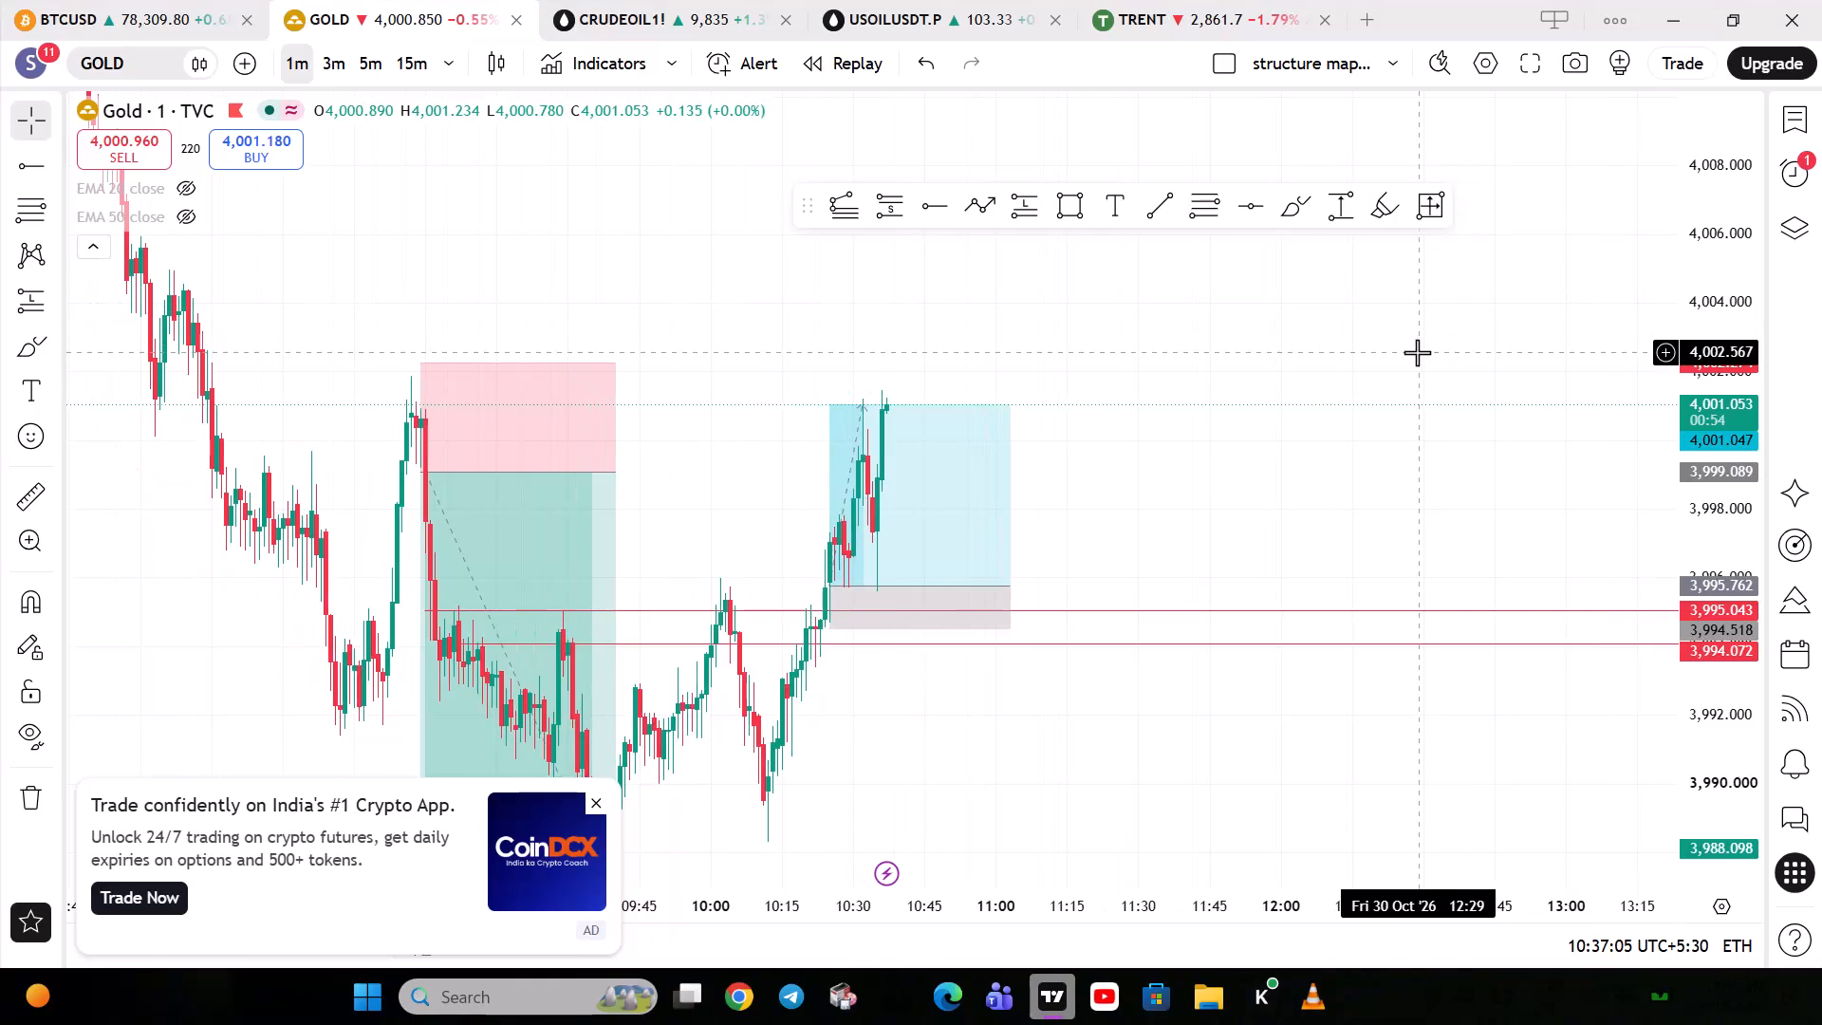
Undo the deletion of the Fibonacci levels drawing on the 1-minute Gold chart.
drag(1417, 352, 1352, 455)
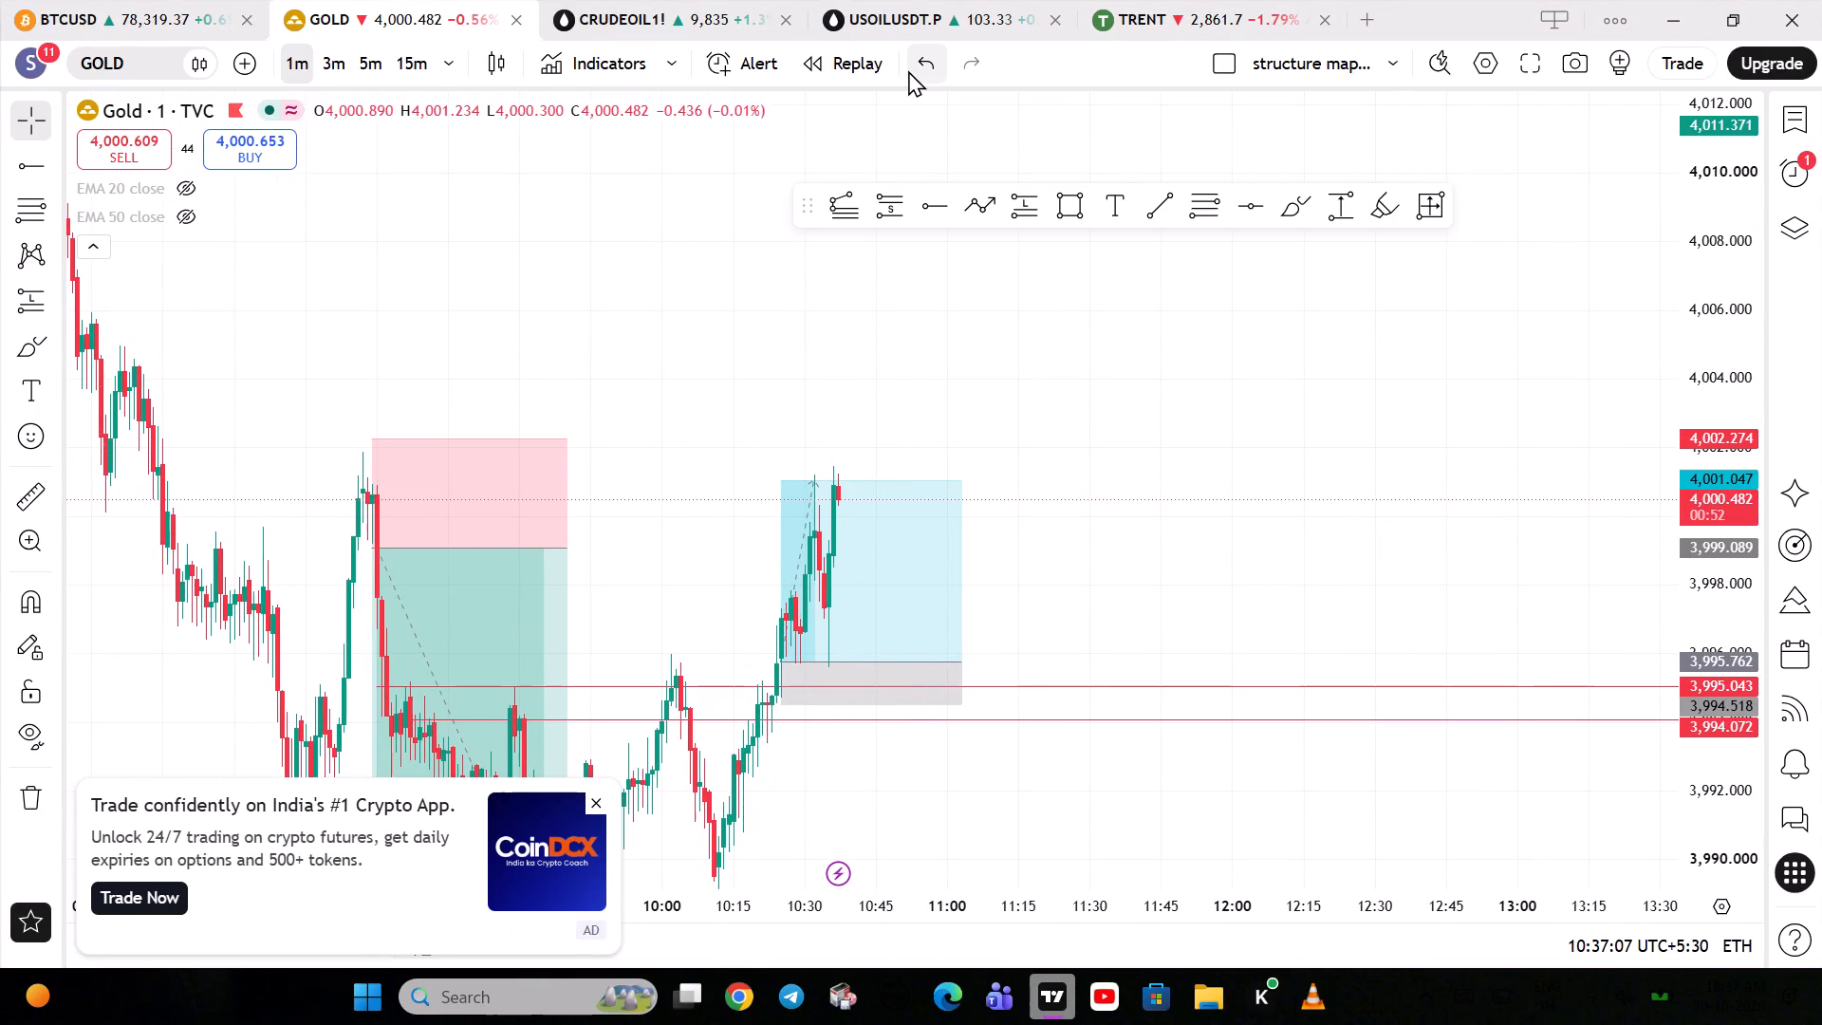
click(908, 70)
click(908, 70)
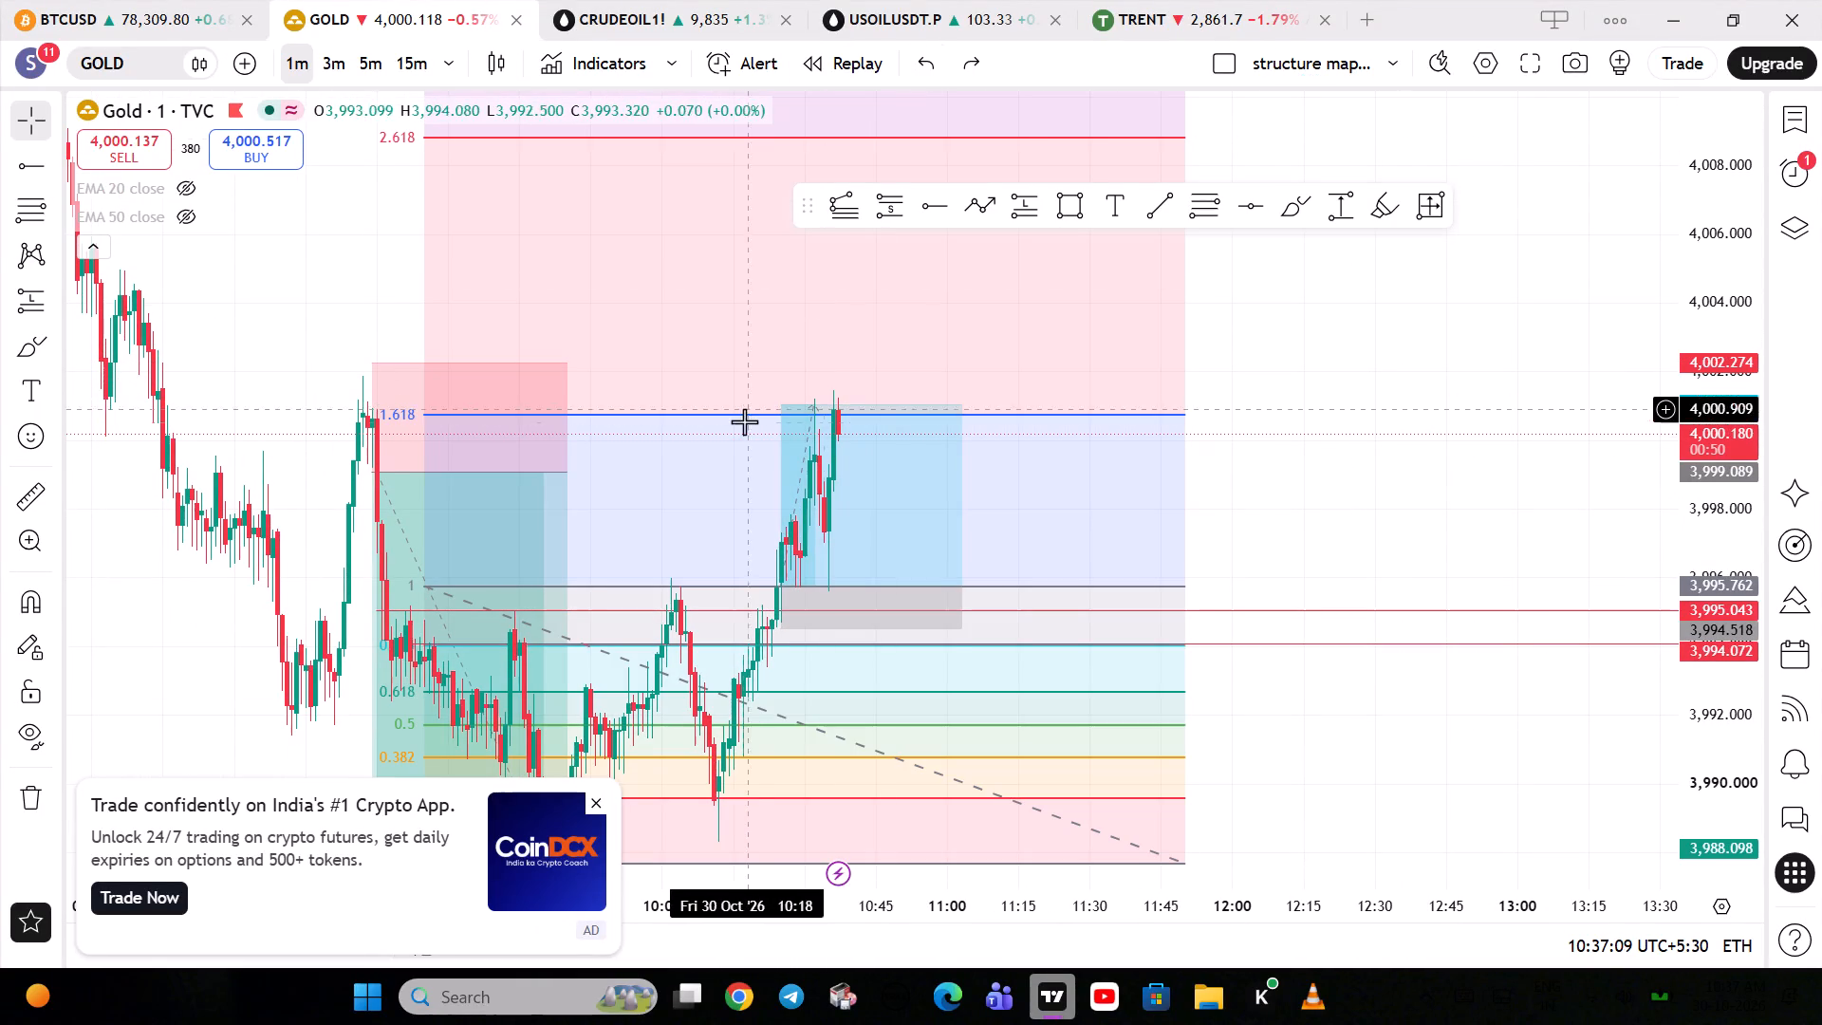
Raise the target of the Gold long position to just above the 2.618 Fibonacci level, at about 4,008.89.
drag(779, 406, 698, 135)
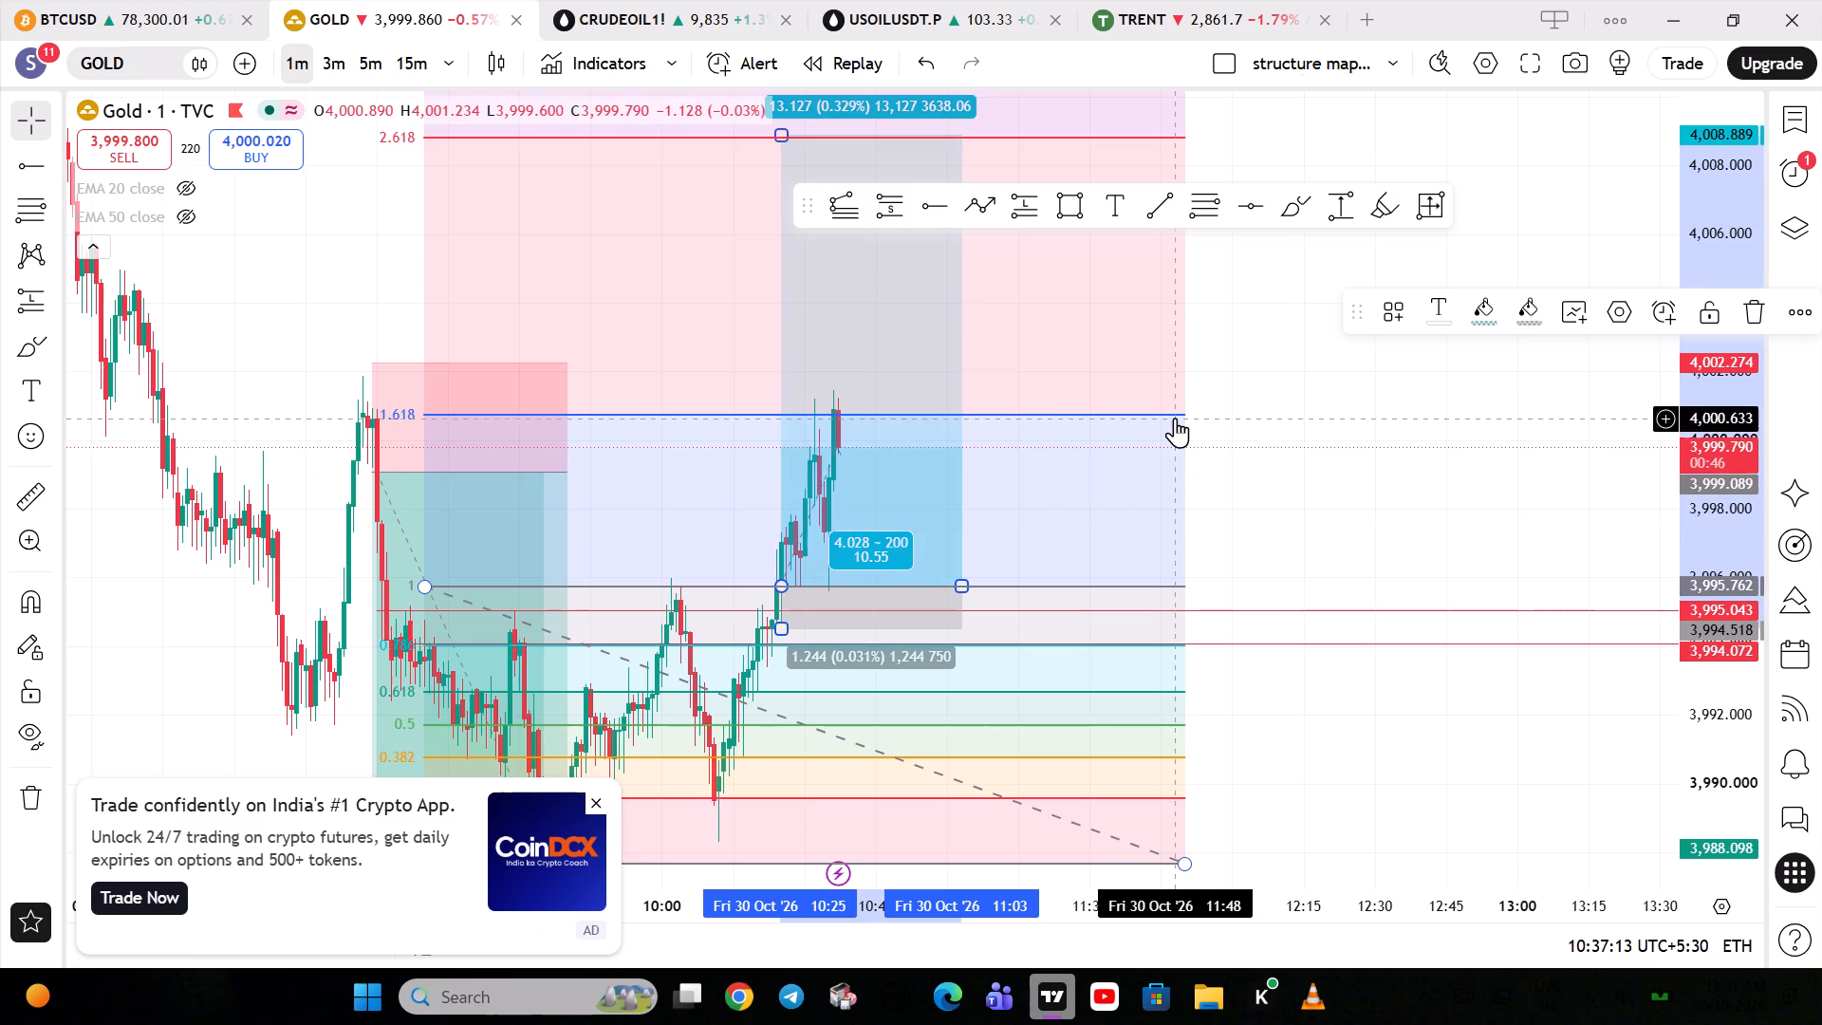
Delete the restored Fibonacci levels drawing from the 1-minute Gold chart, keeping the long position.
click(1175, 418)
click(1764, 316)
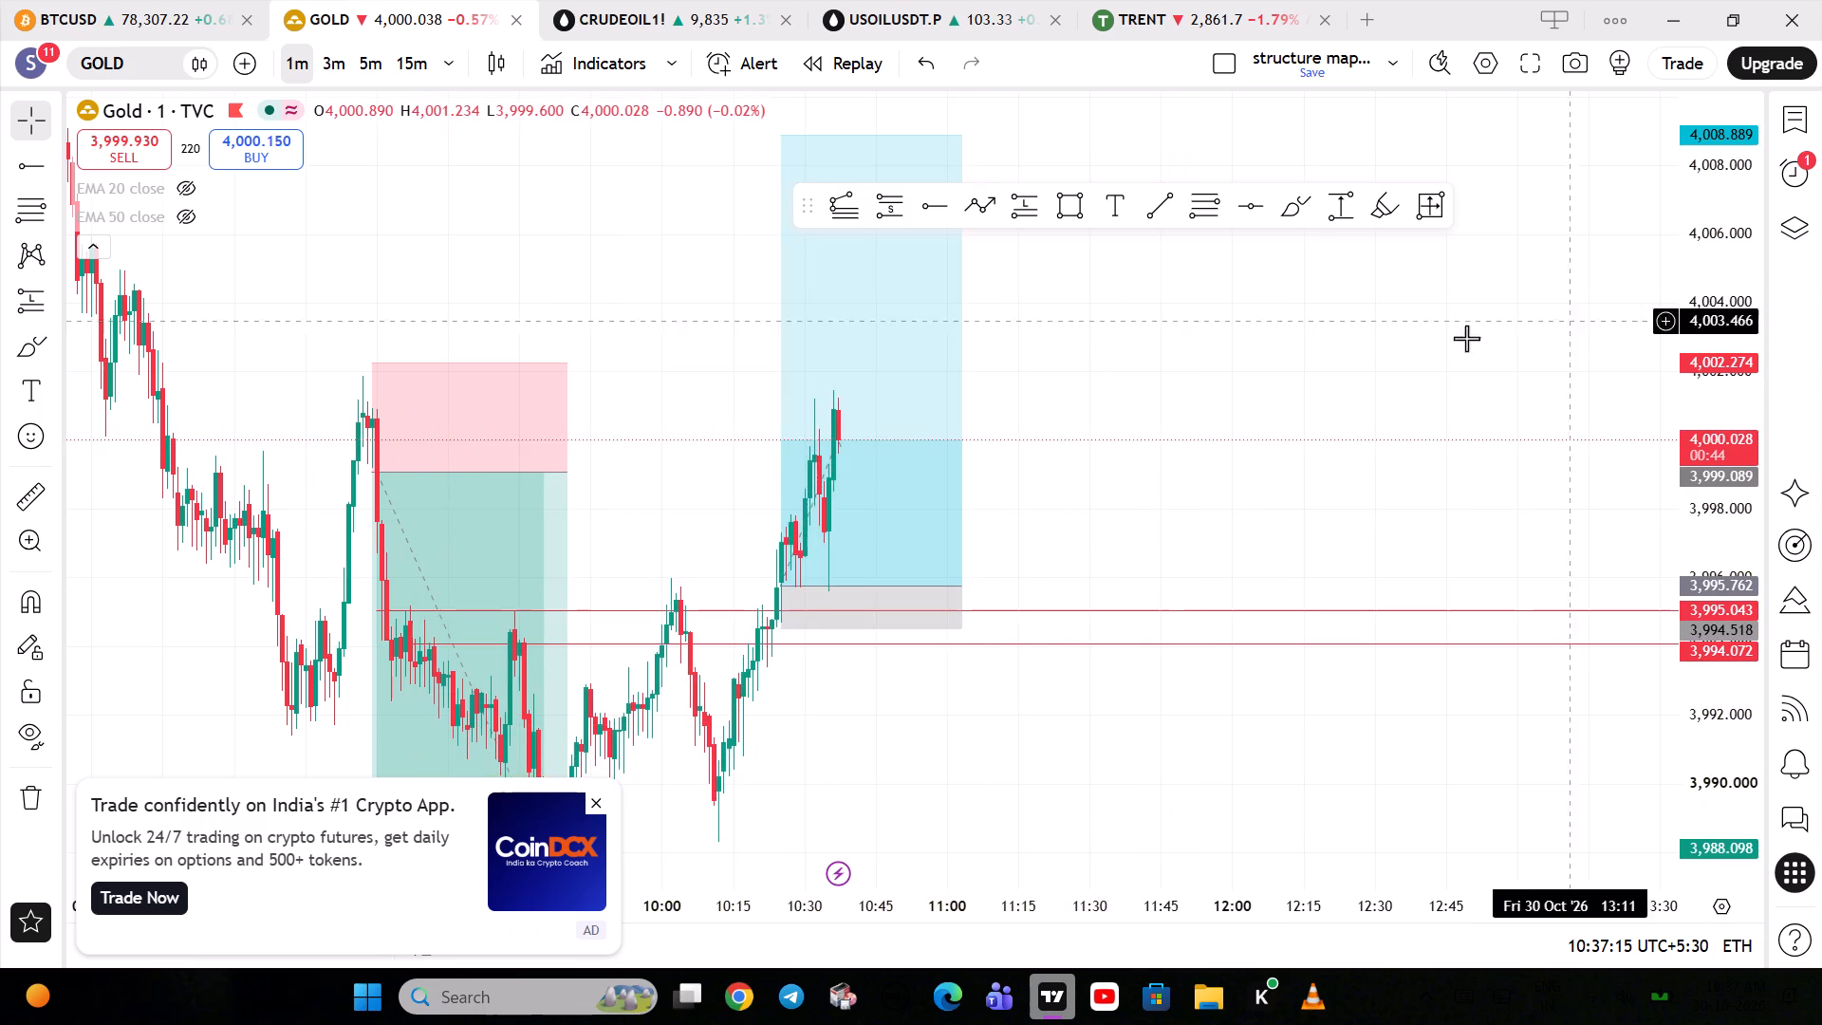
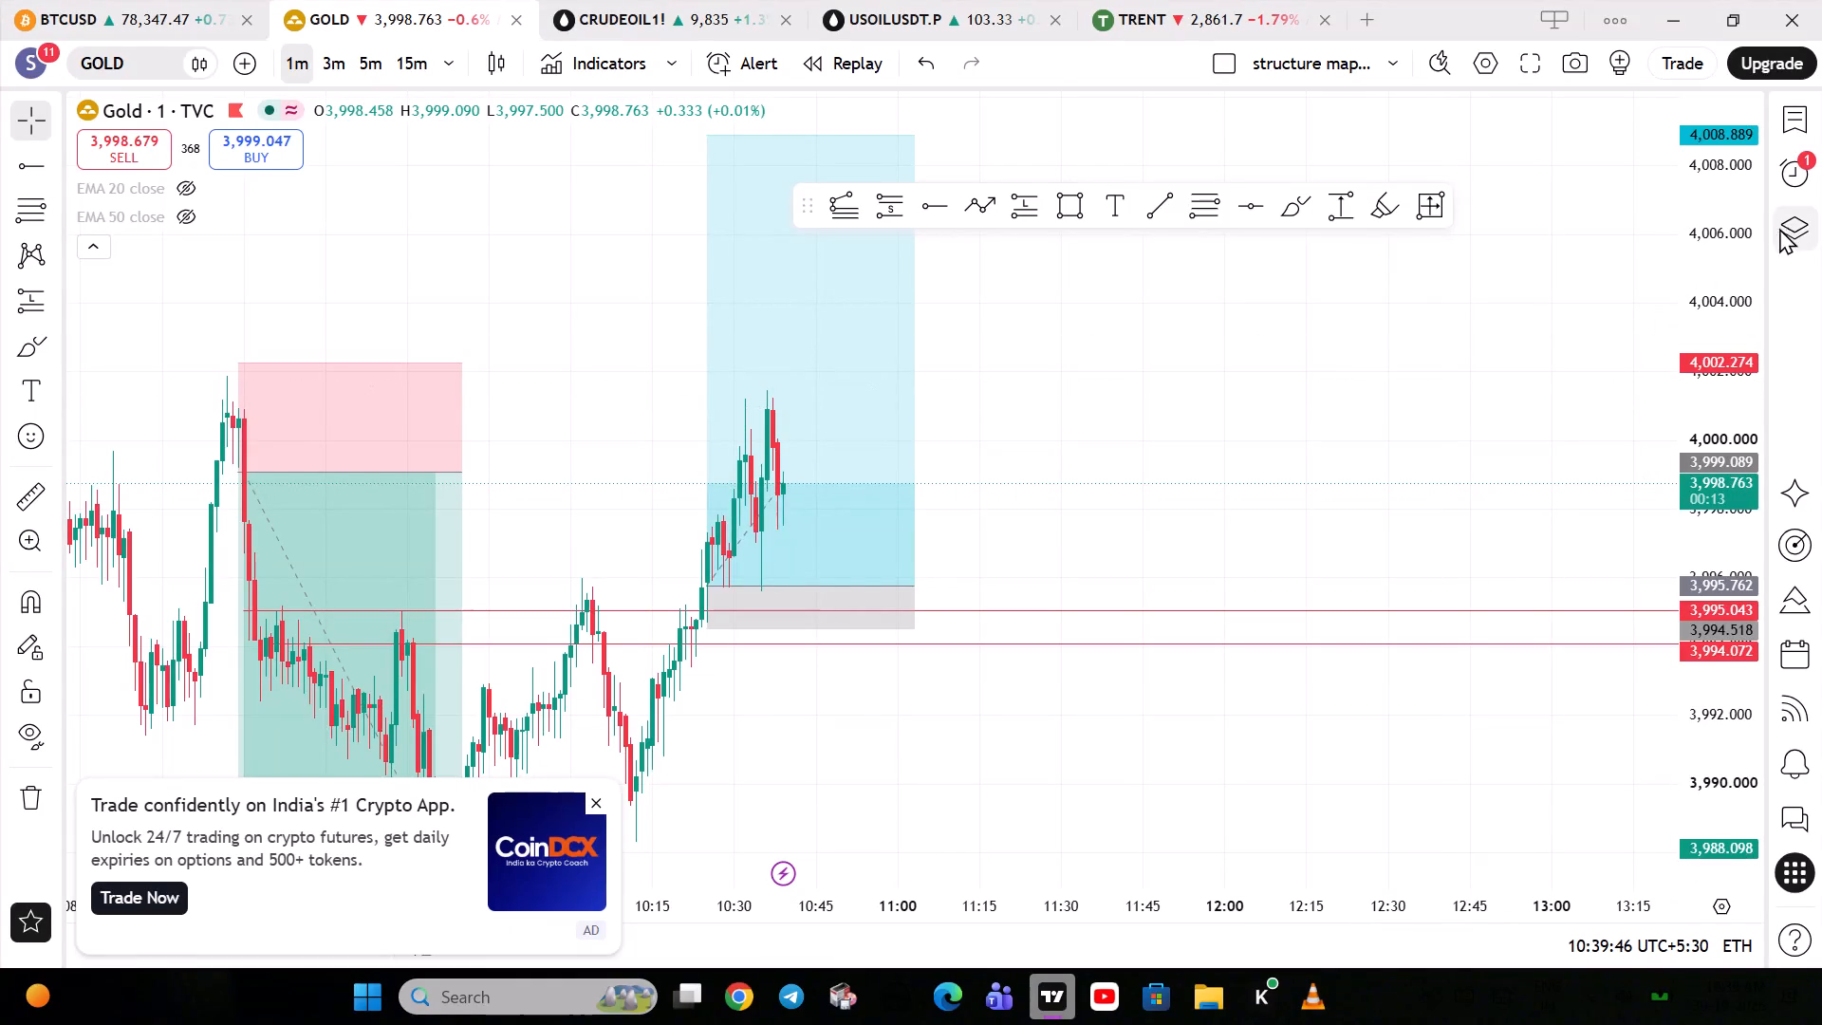
Dismiss the CoinDCX advertisement covering part of the 1-minute Gold chart.
drag(1738, 222, 1737, 501)
drag(1127, 427, 1202, 568)
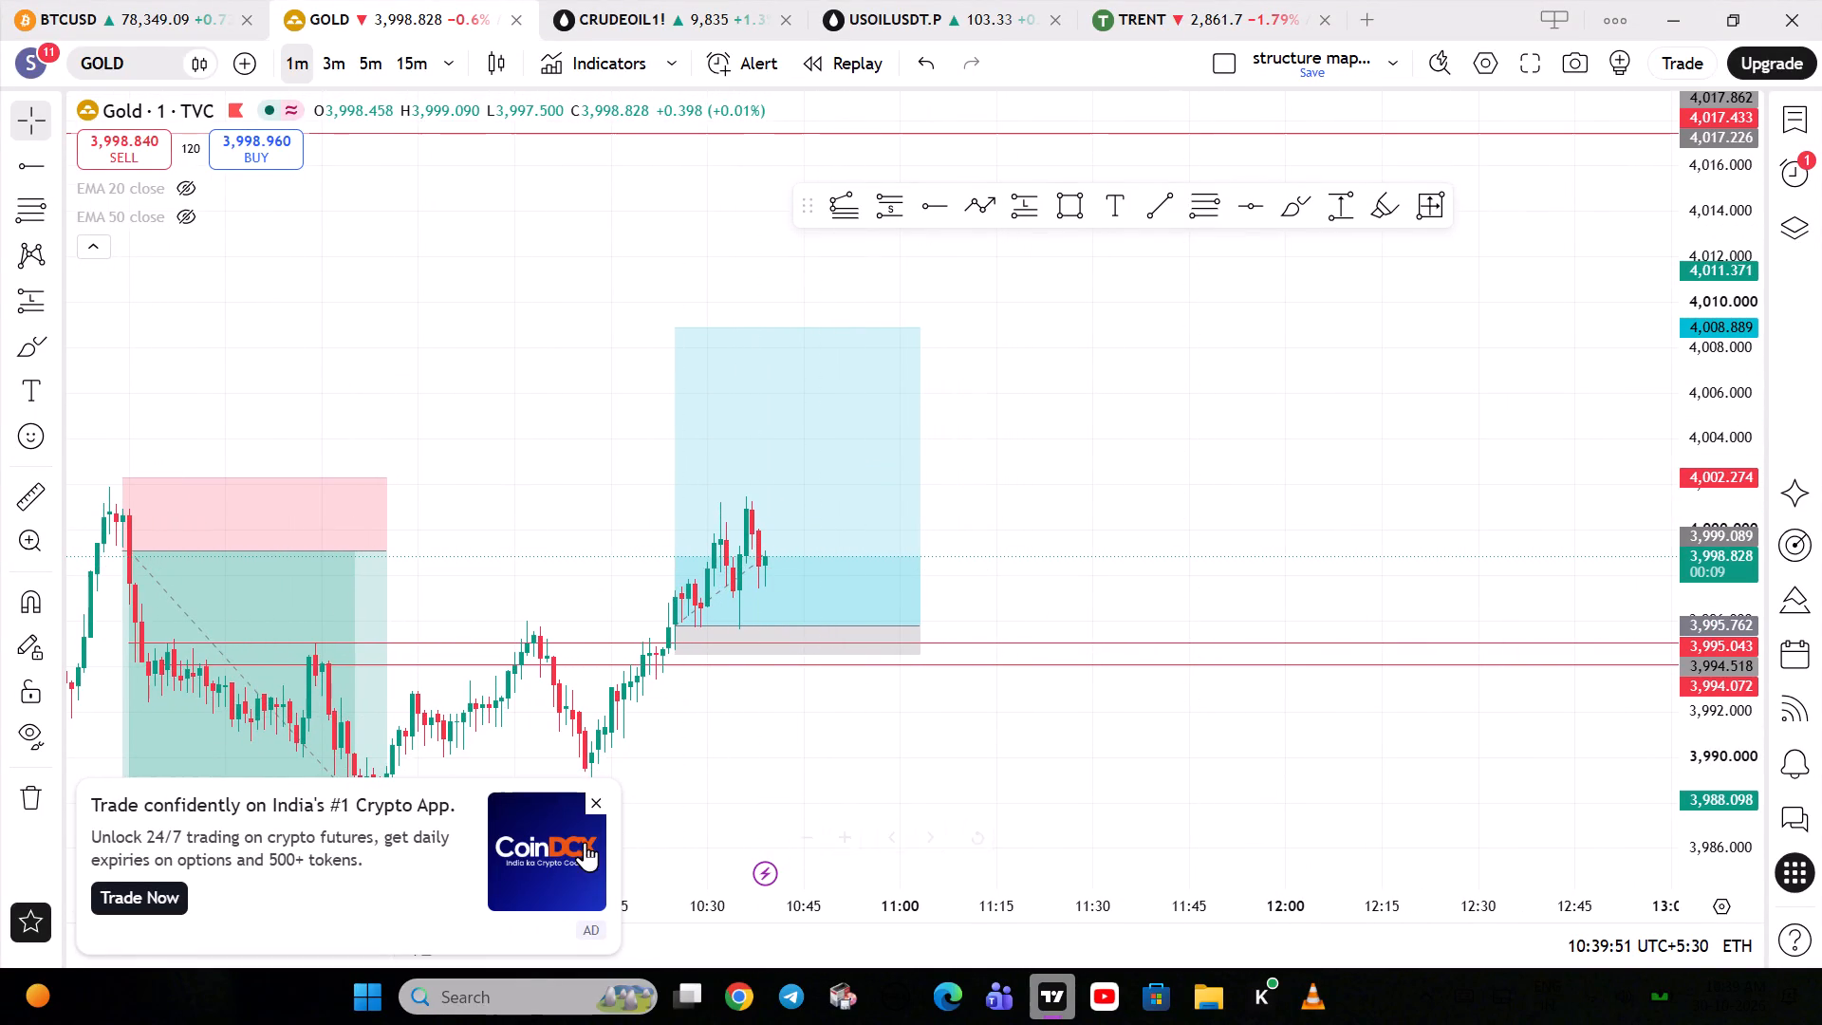
click(592, 800)
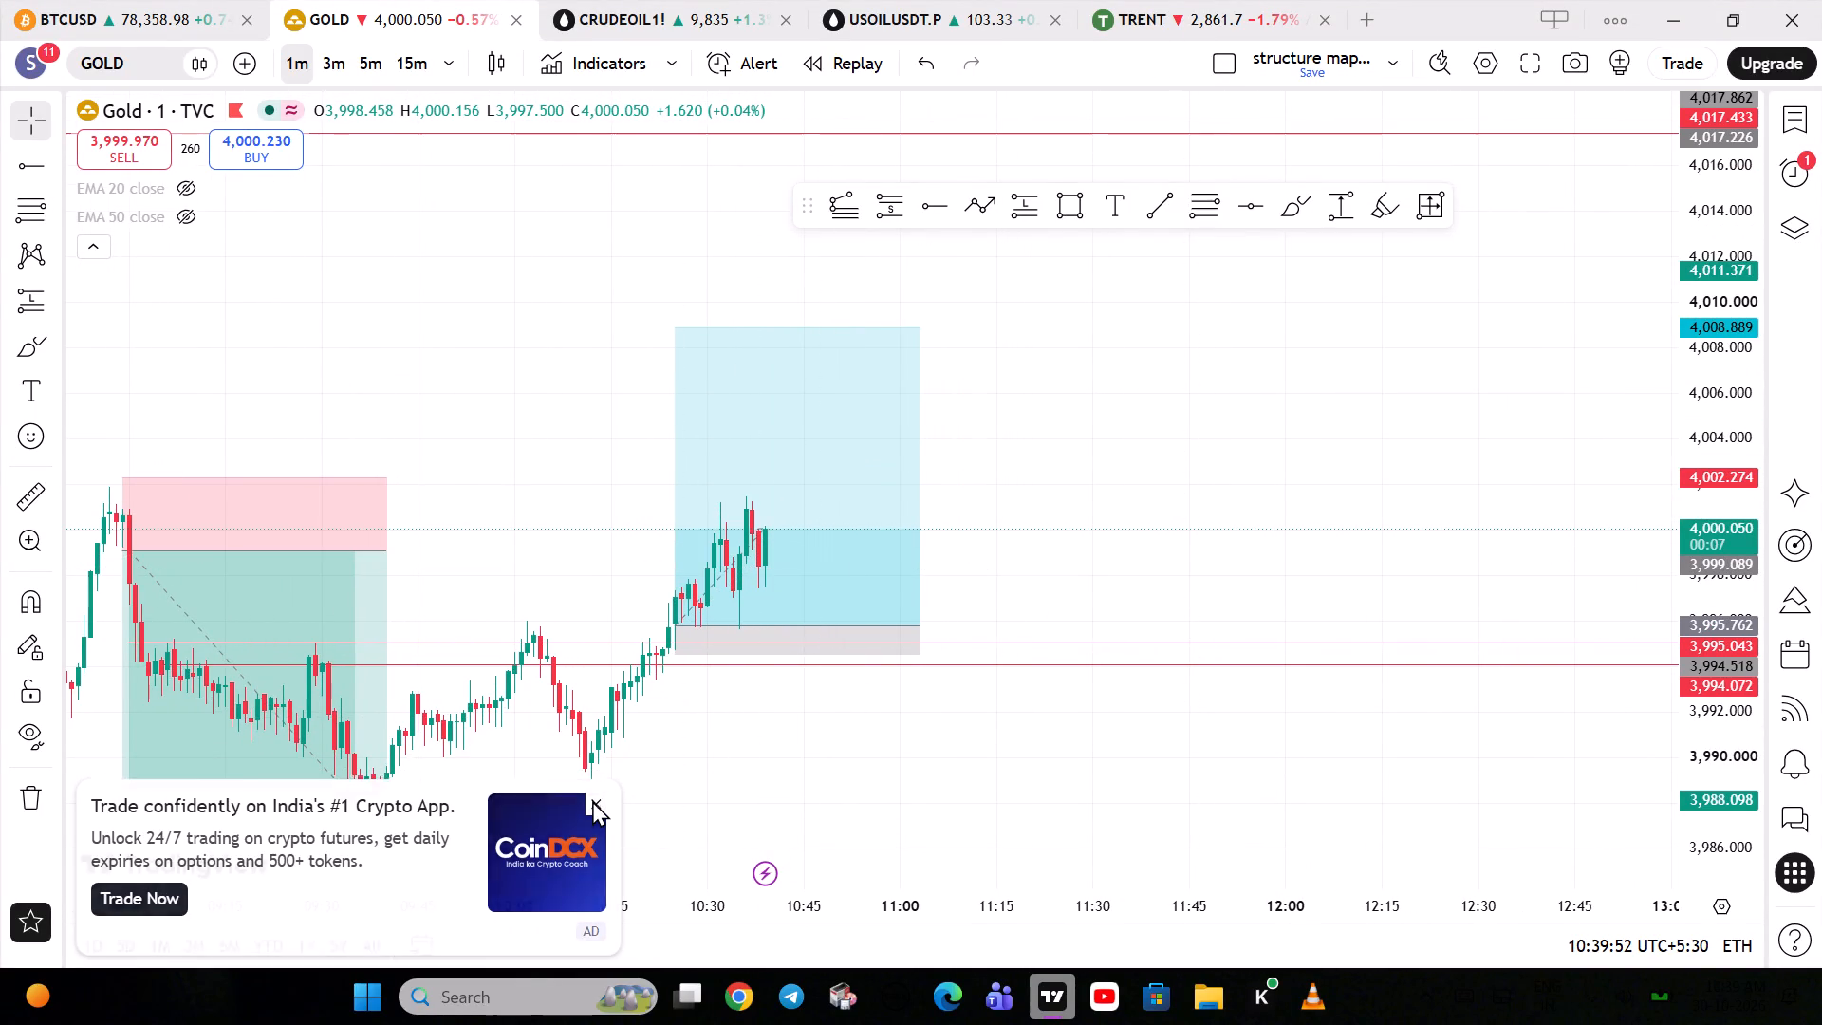
drag(1021, 448, 1118, 558)
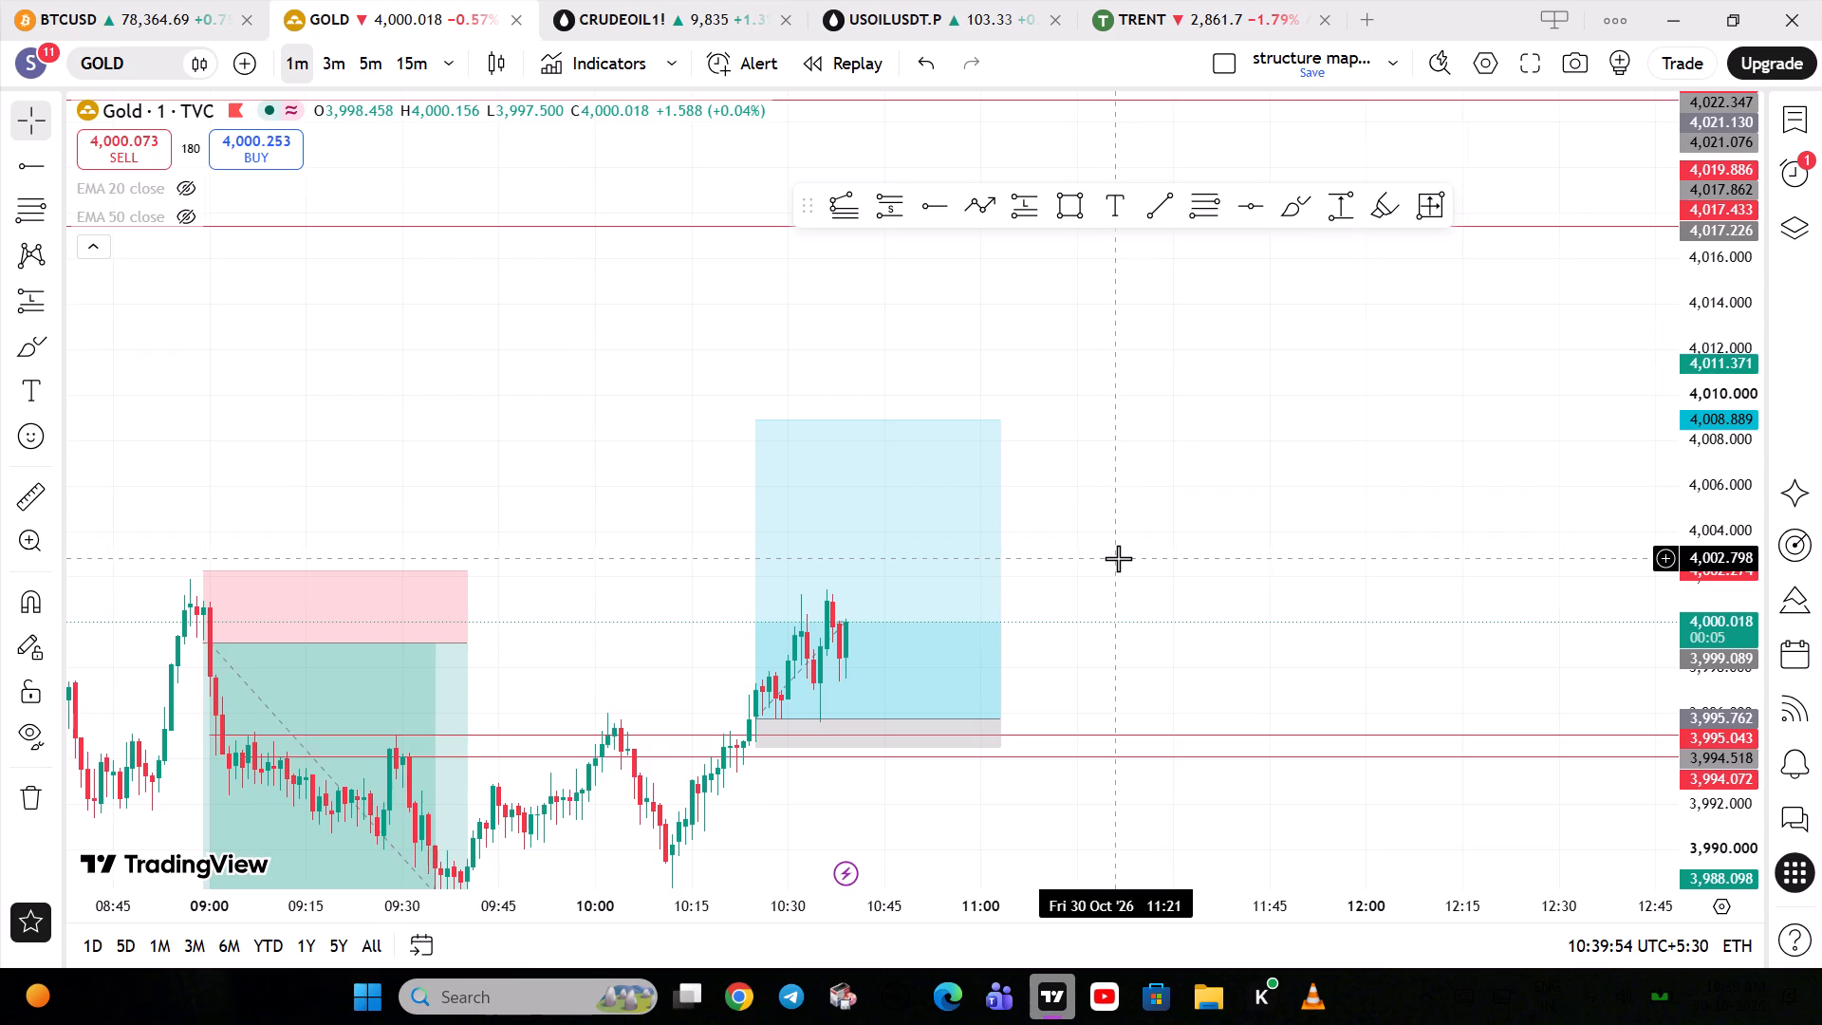
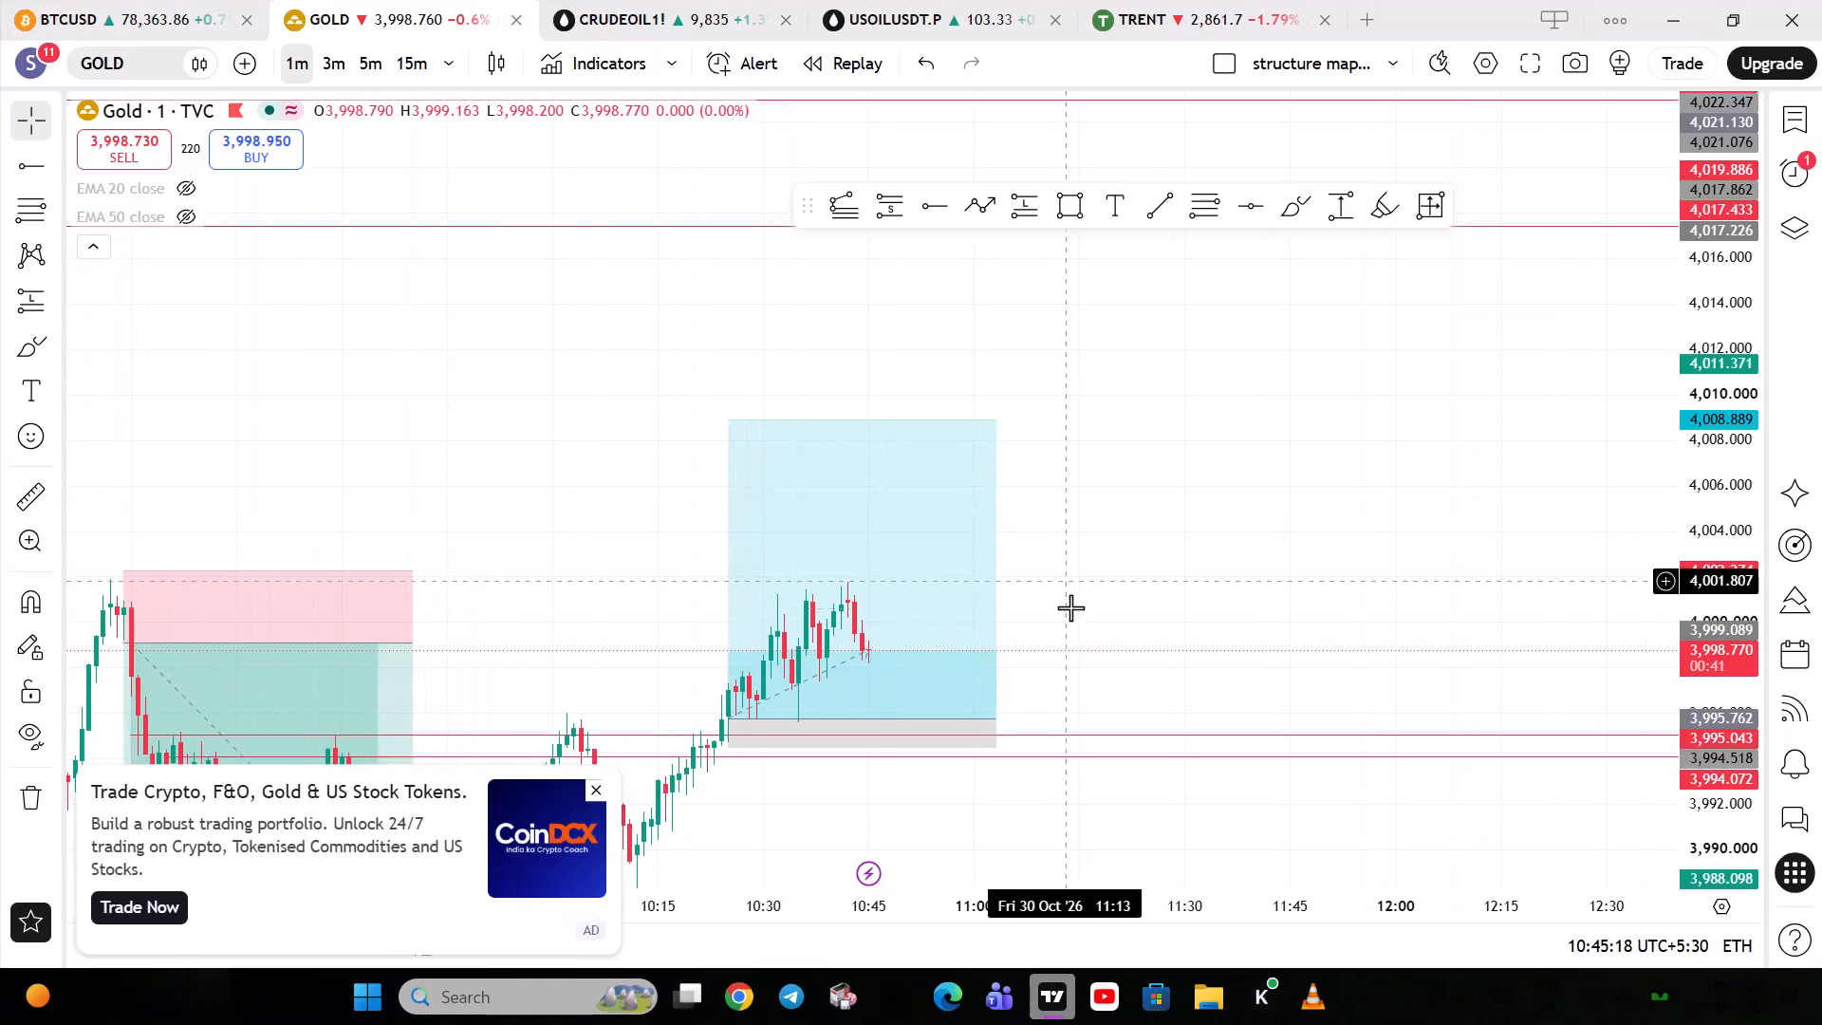
Dismiss the CoinDCX advertisement covering the lower part of the 1-minute Gold chart.
drag(1070, 607, 1001, 502)
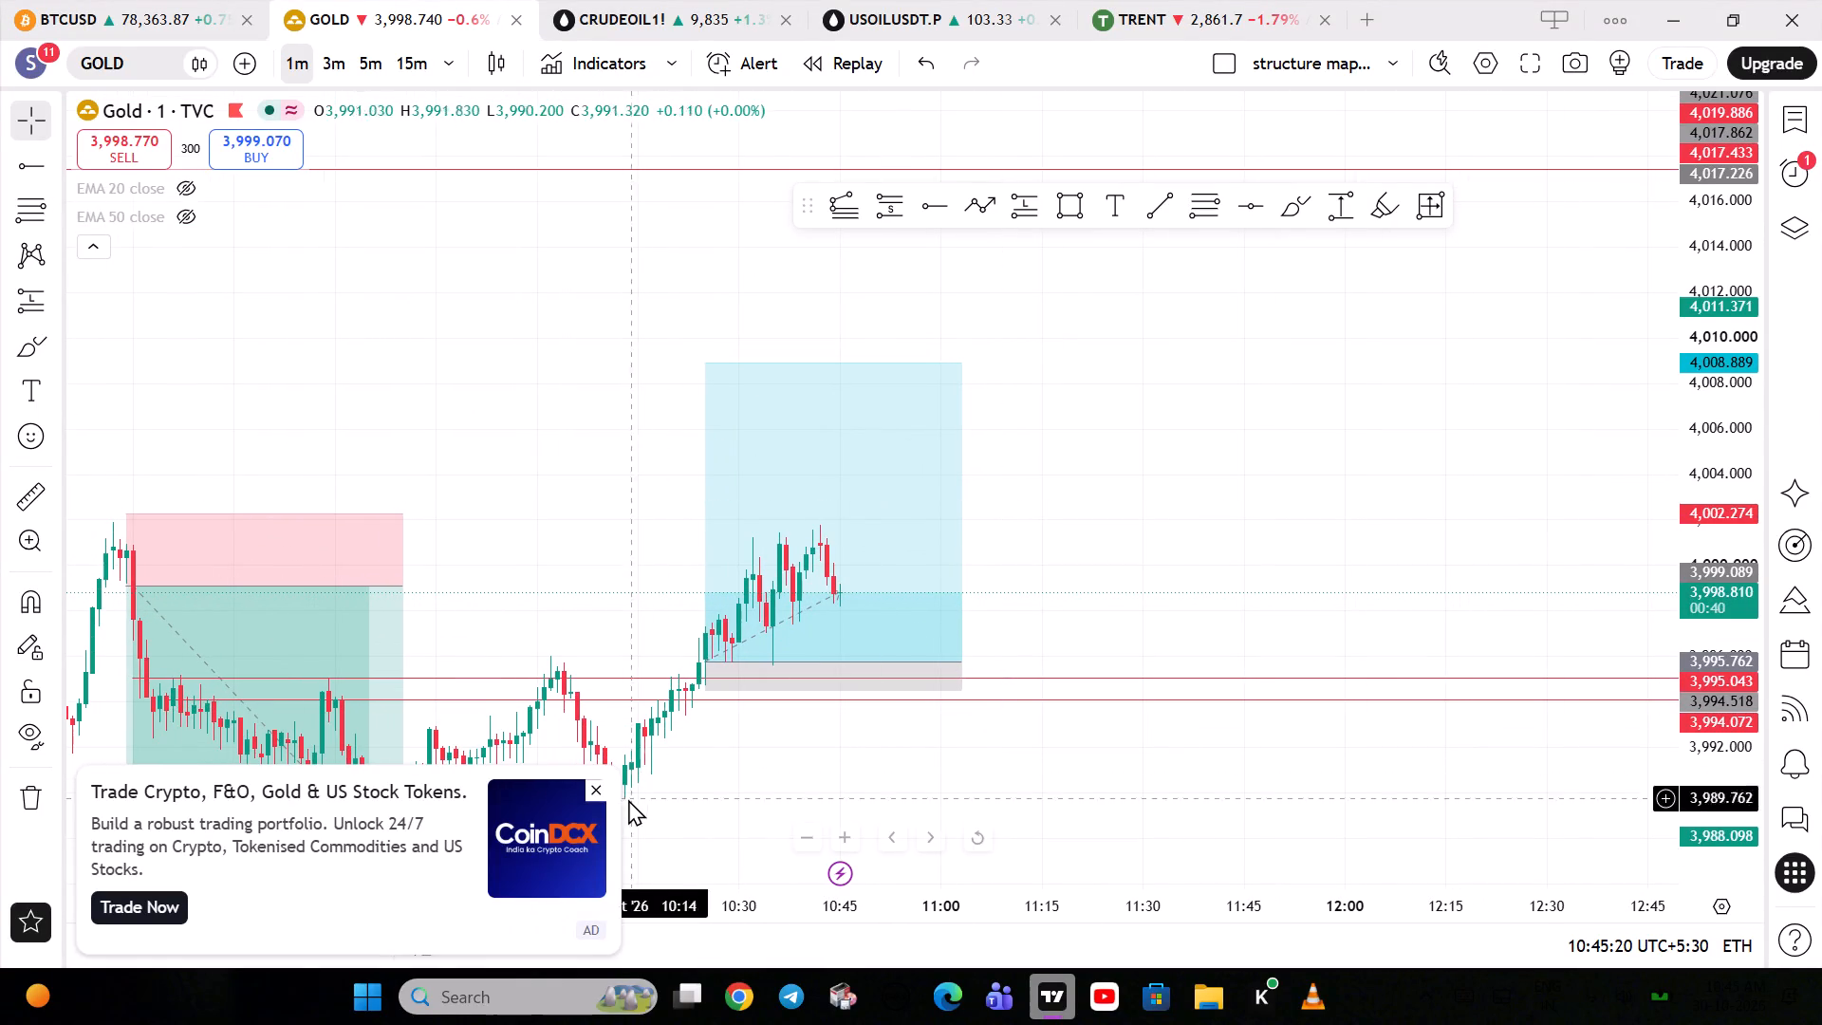
click(600, 791)
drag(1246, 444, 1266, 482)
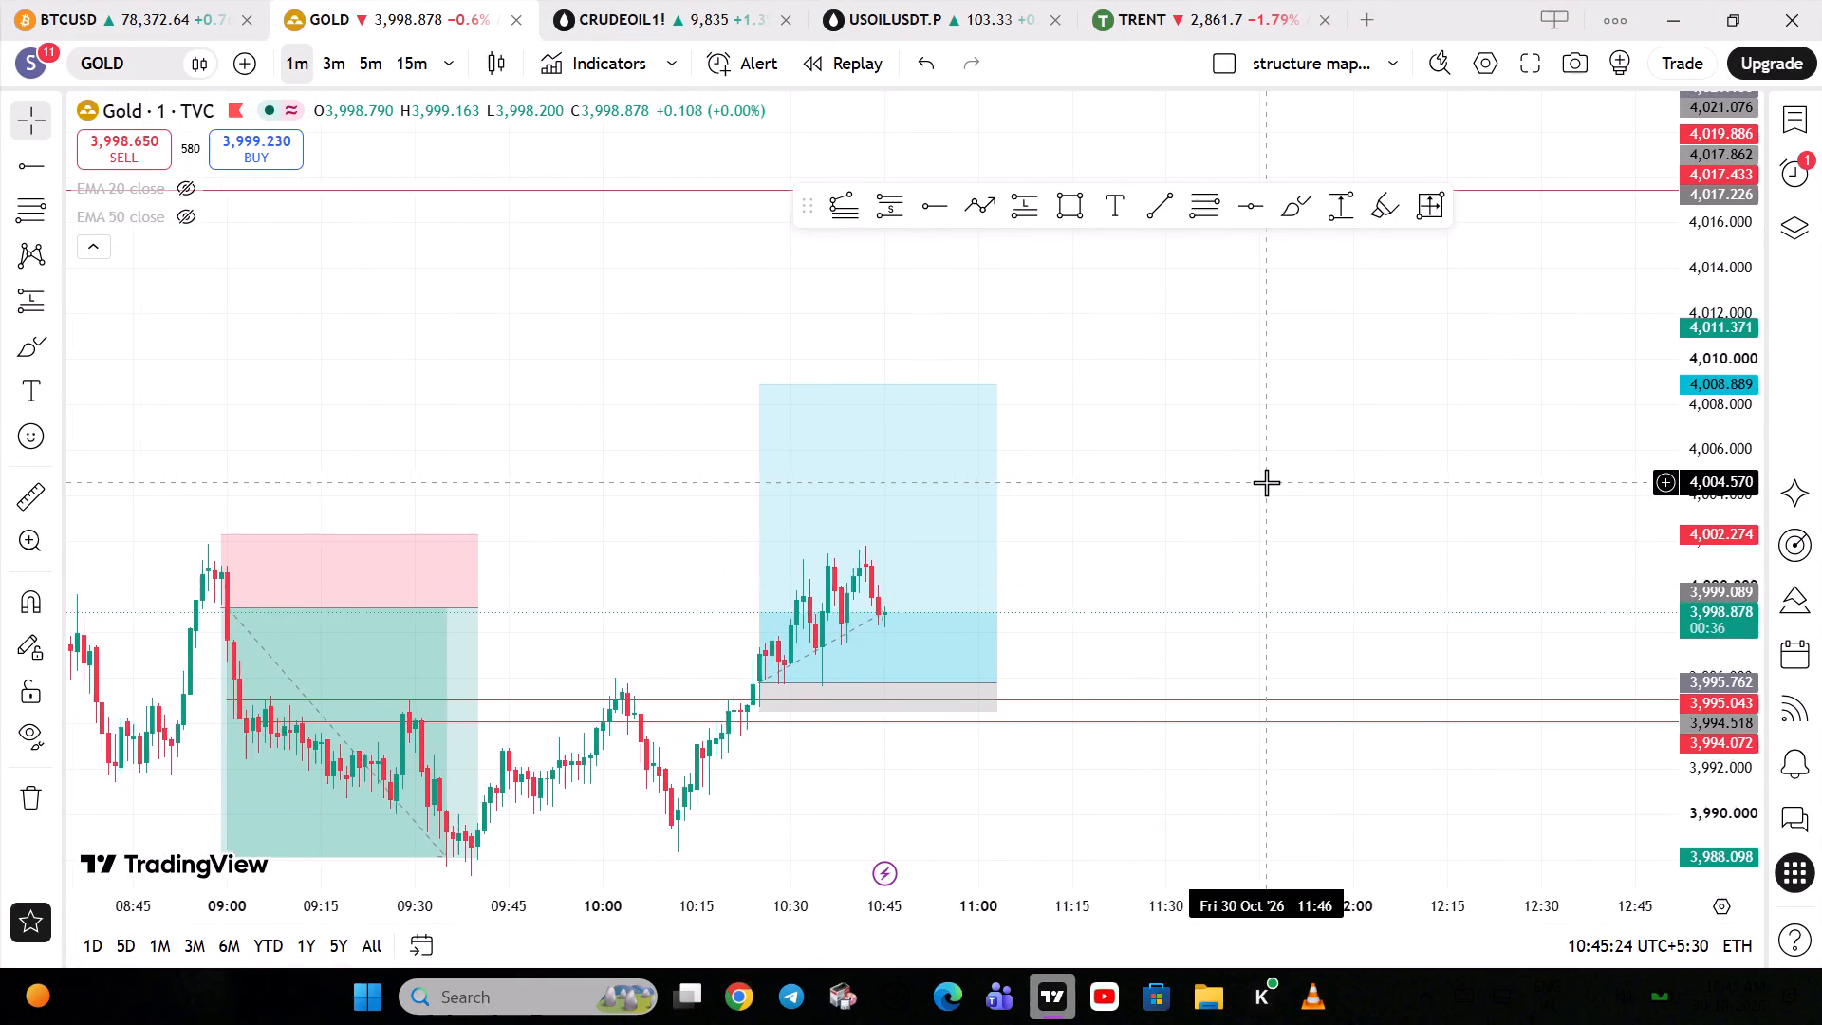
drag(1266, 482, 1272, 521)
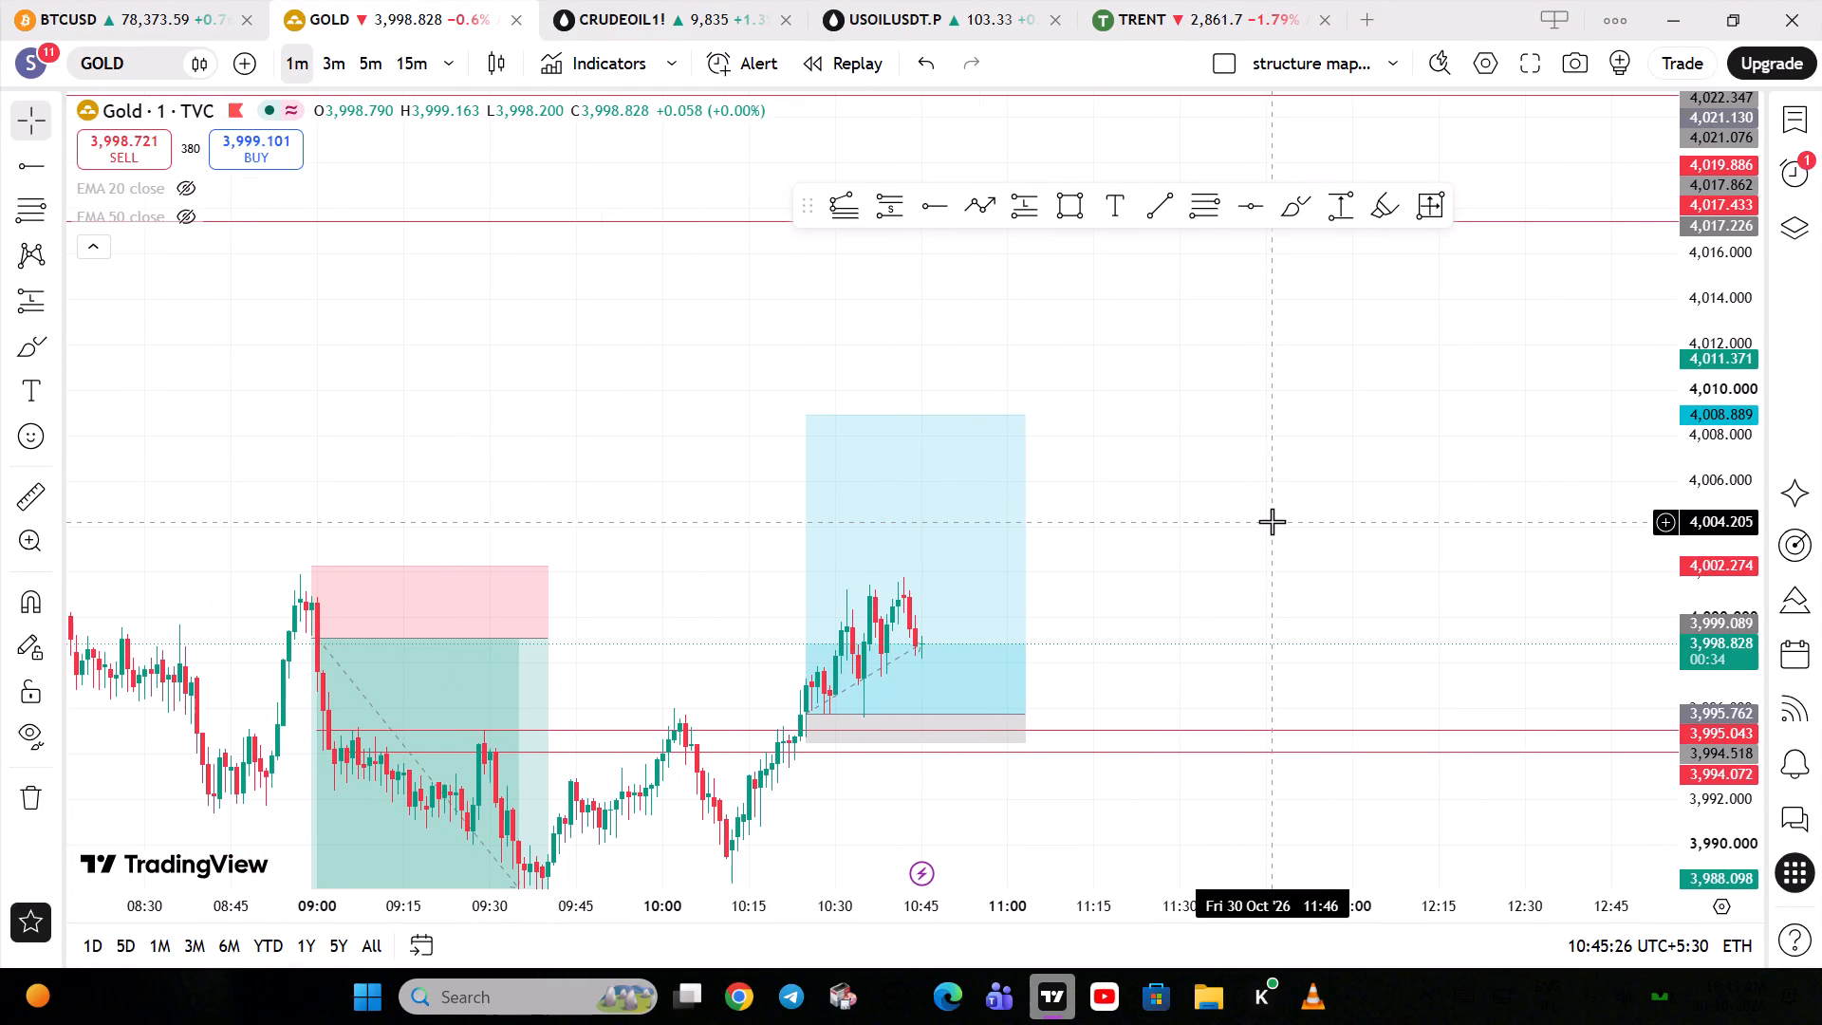
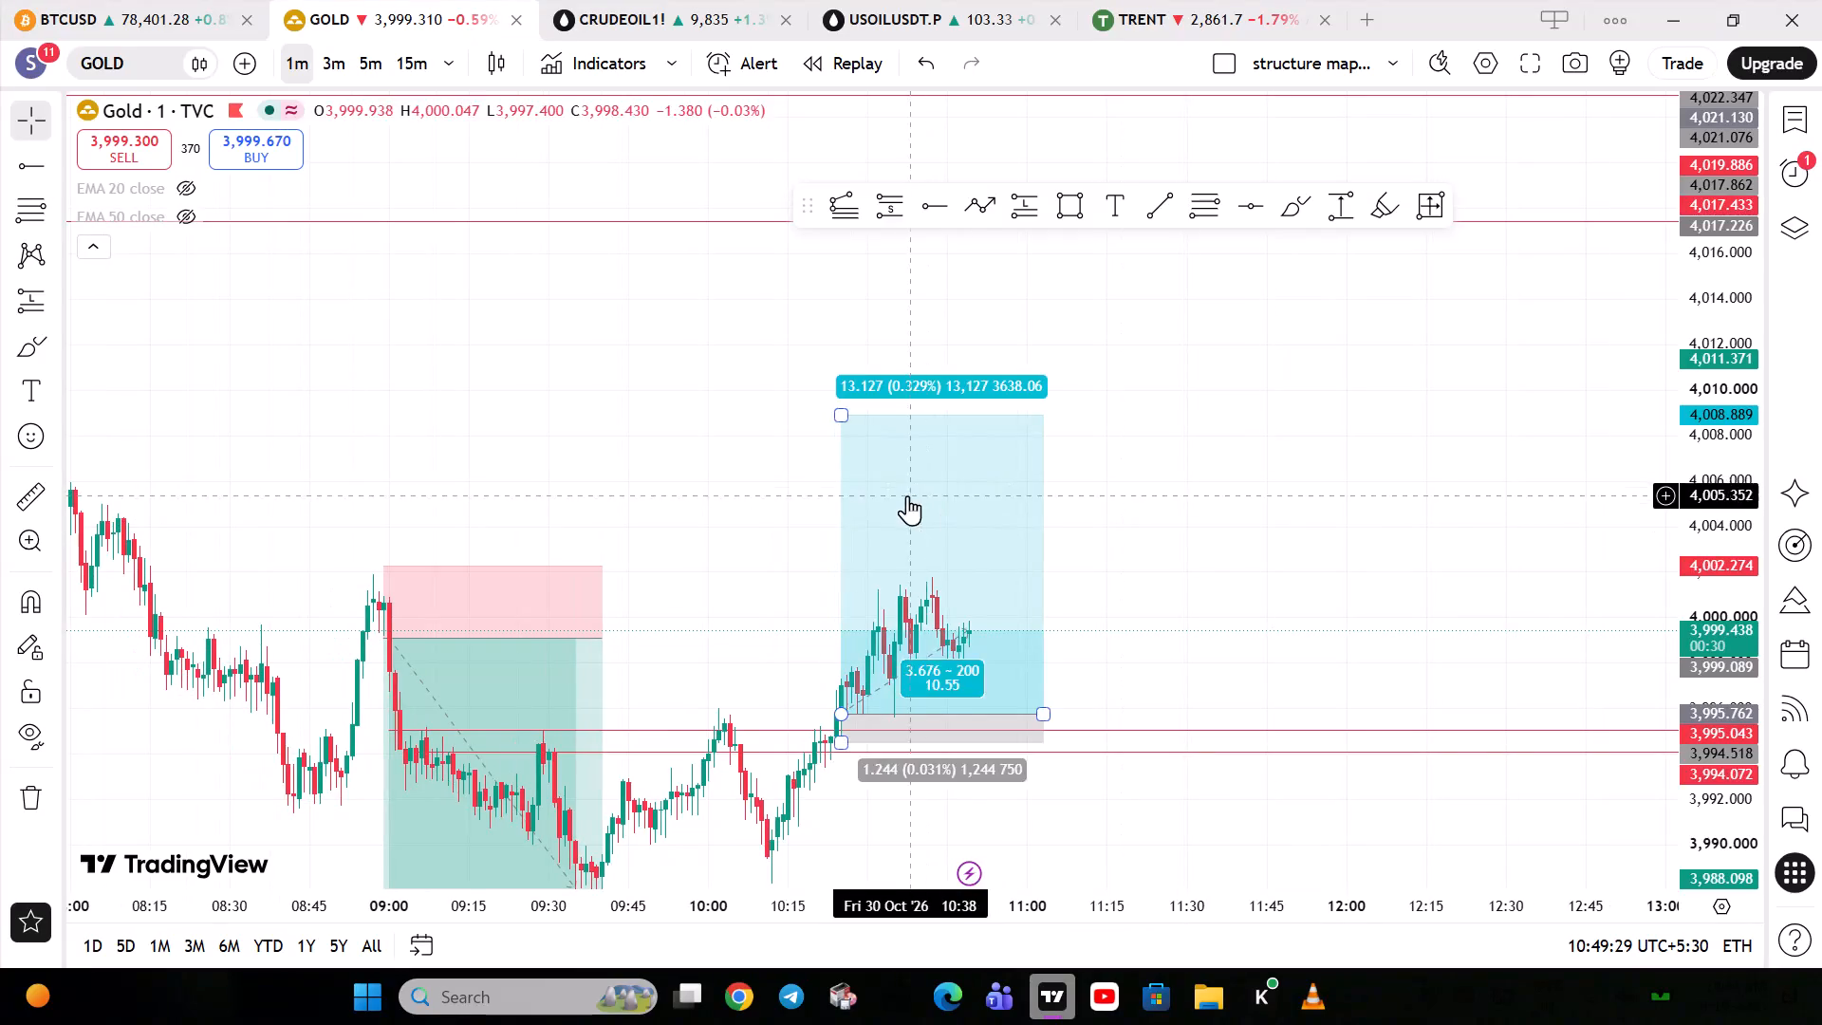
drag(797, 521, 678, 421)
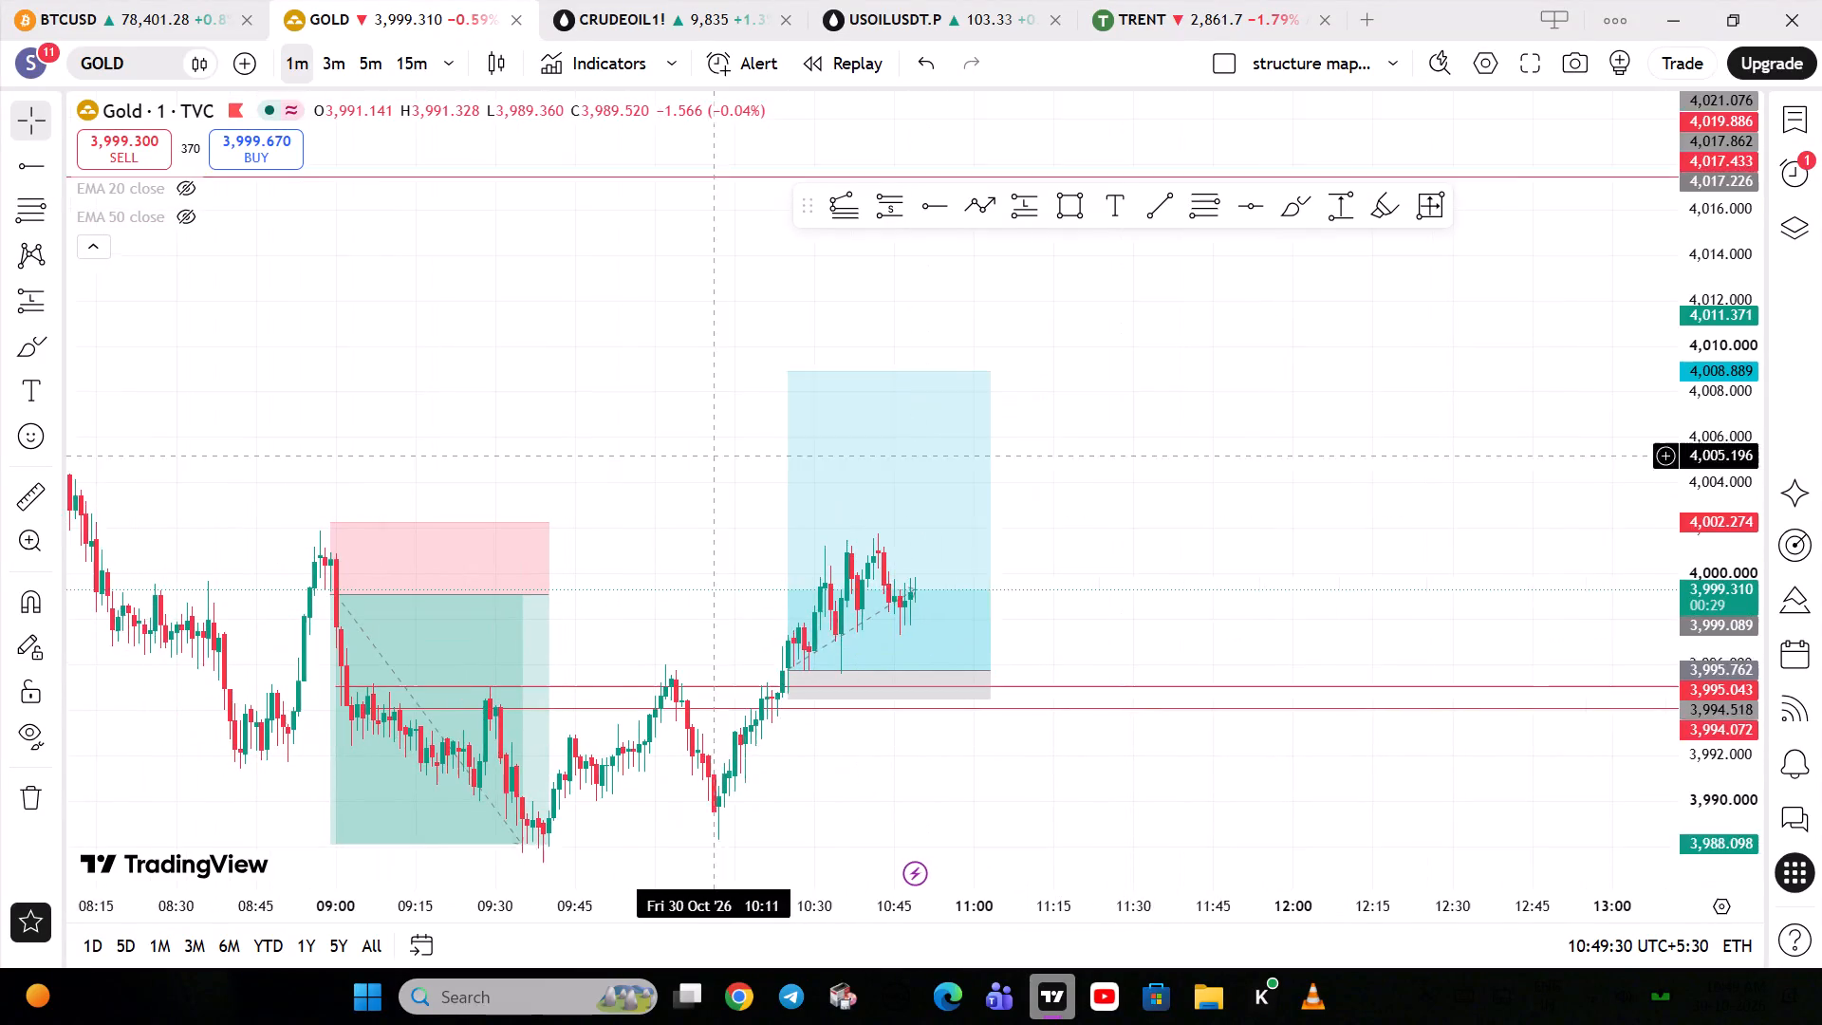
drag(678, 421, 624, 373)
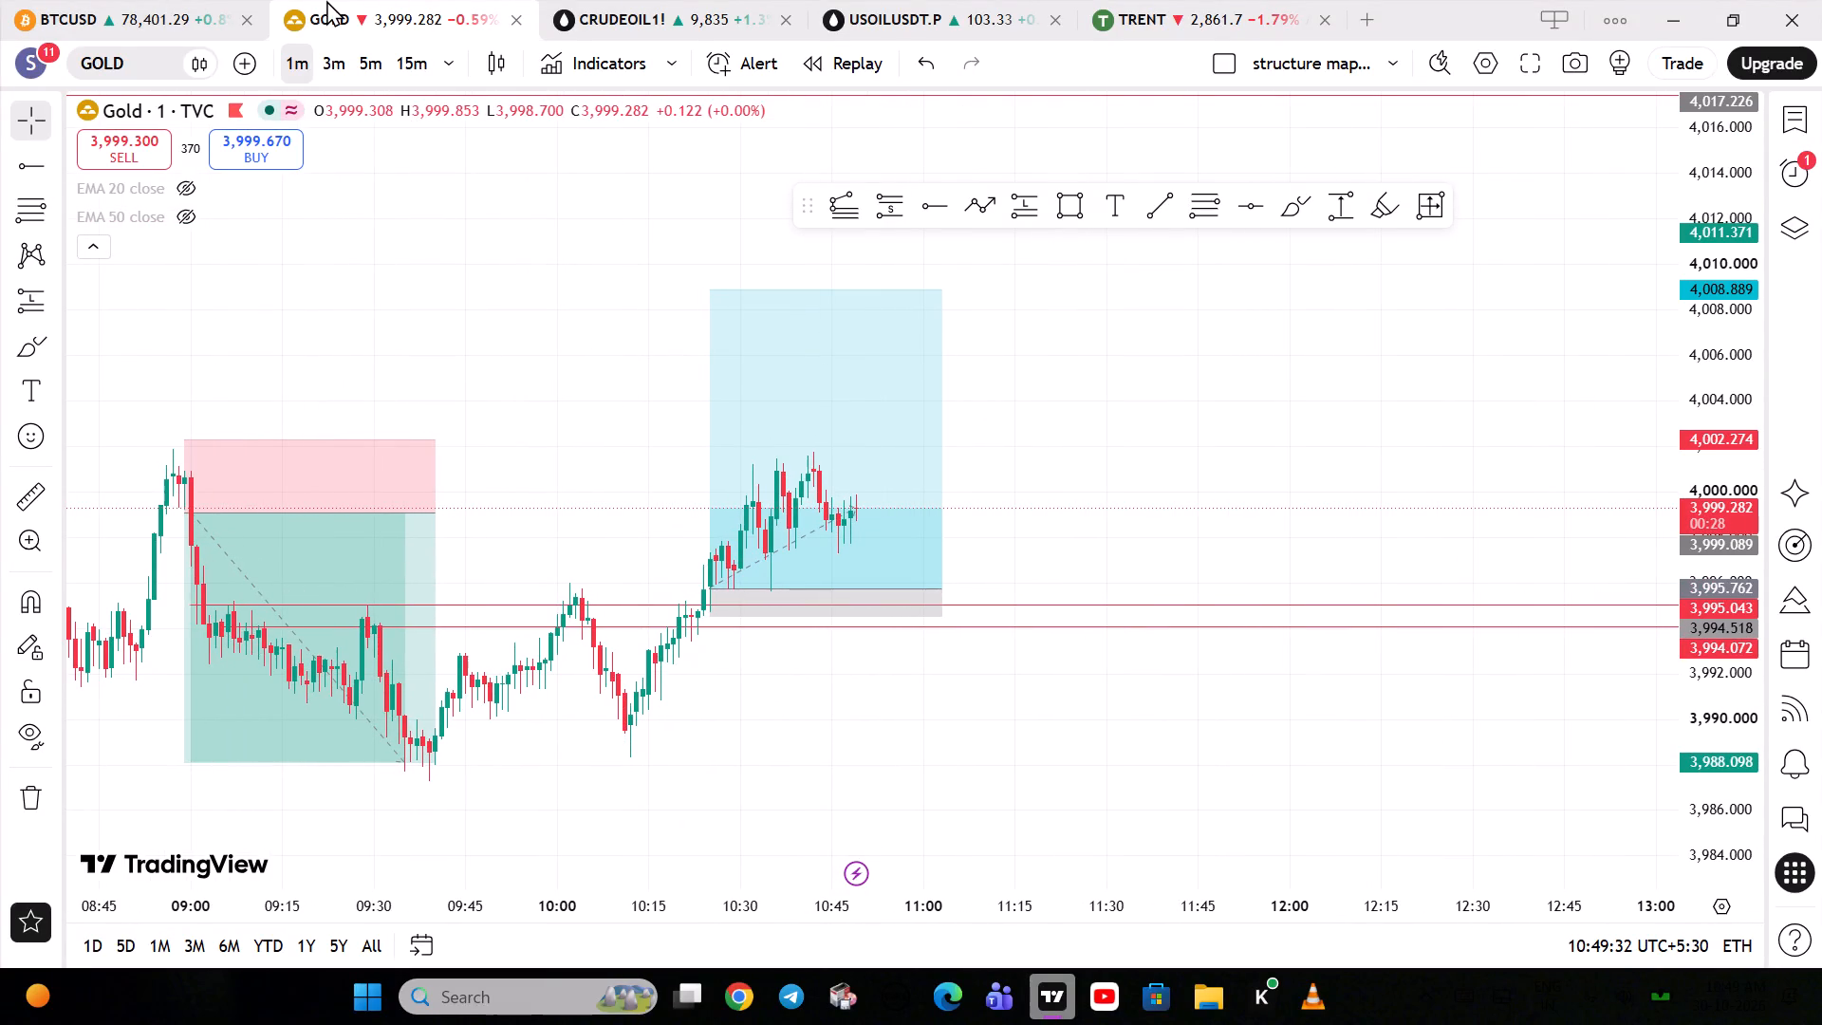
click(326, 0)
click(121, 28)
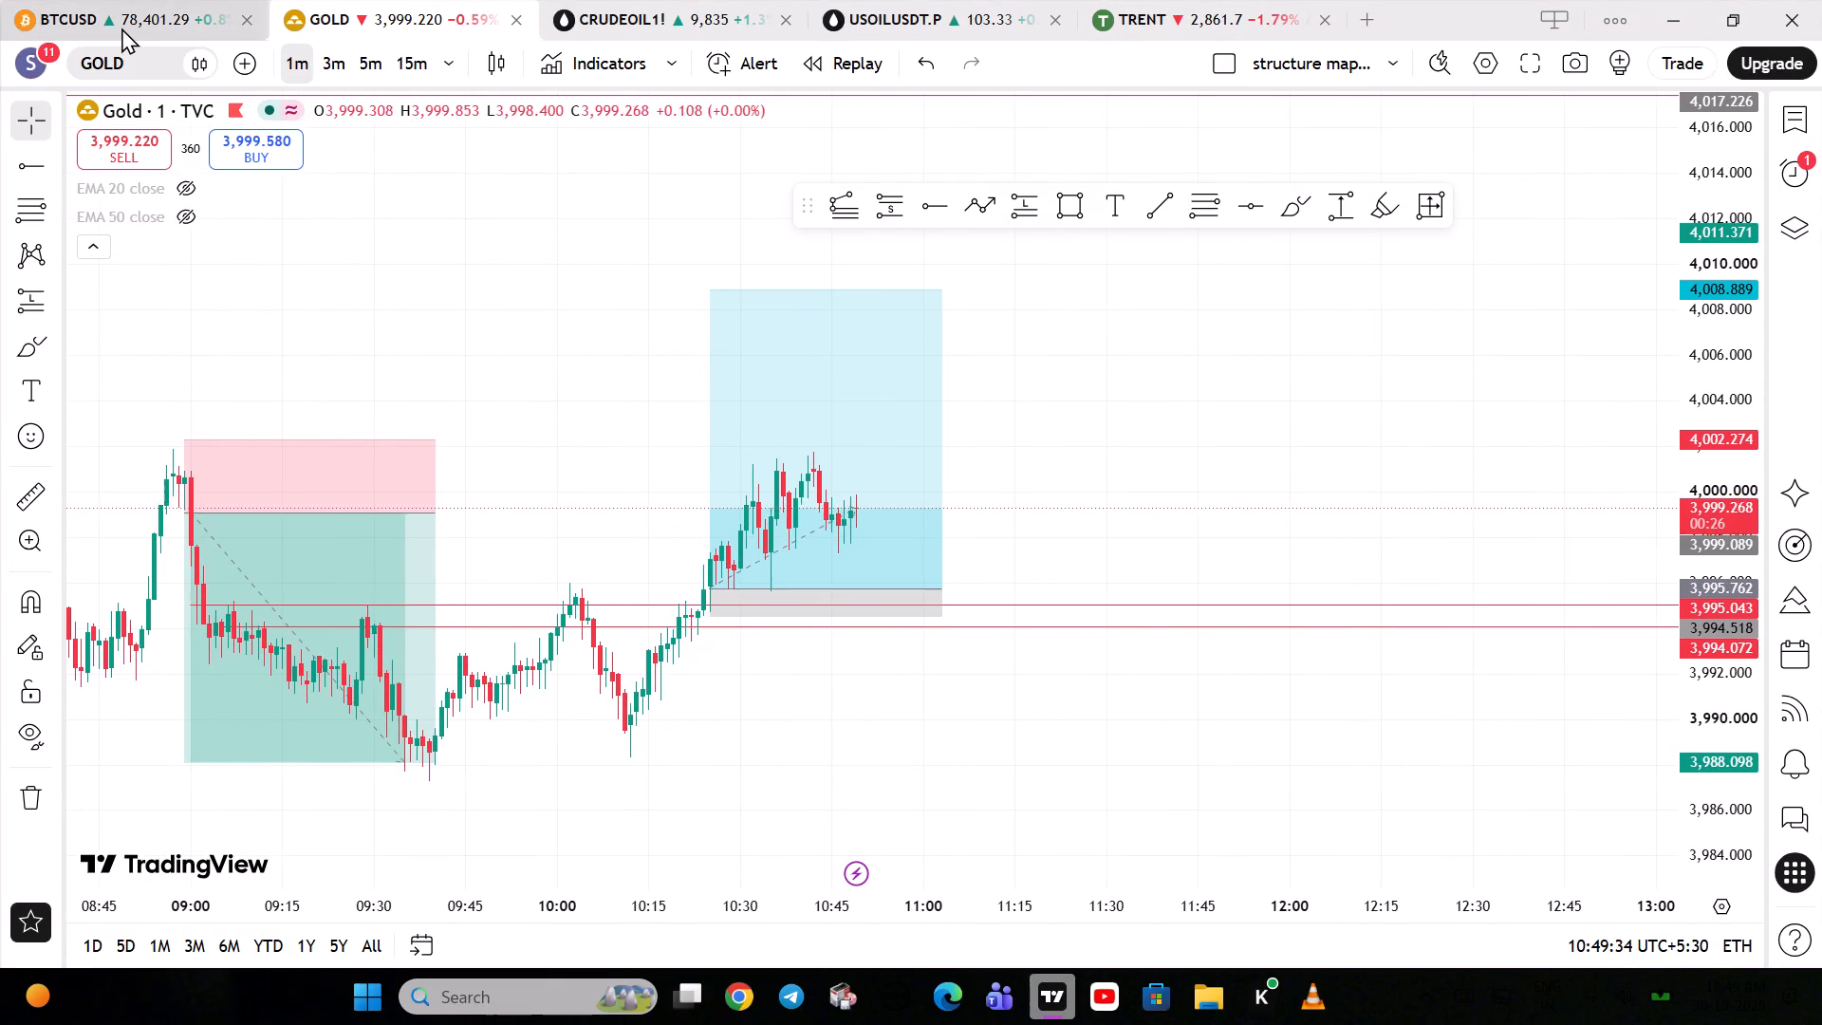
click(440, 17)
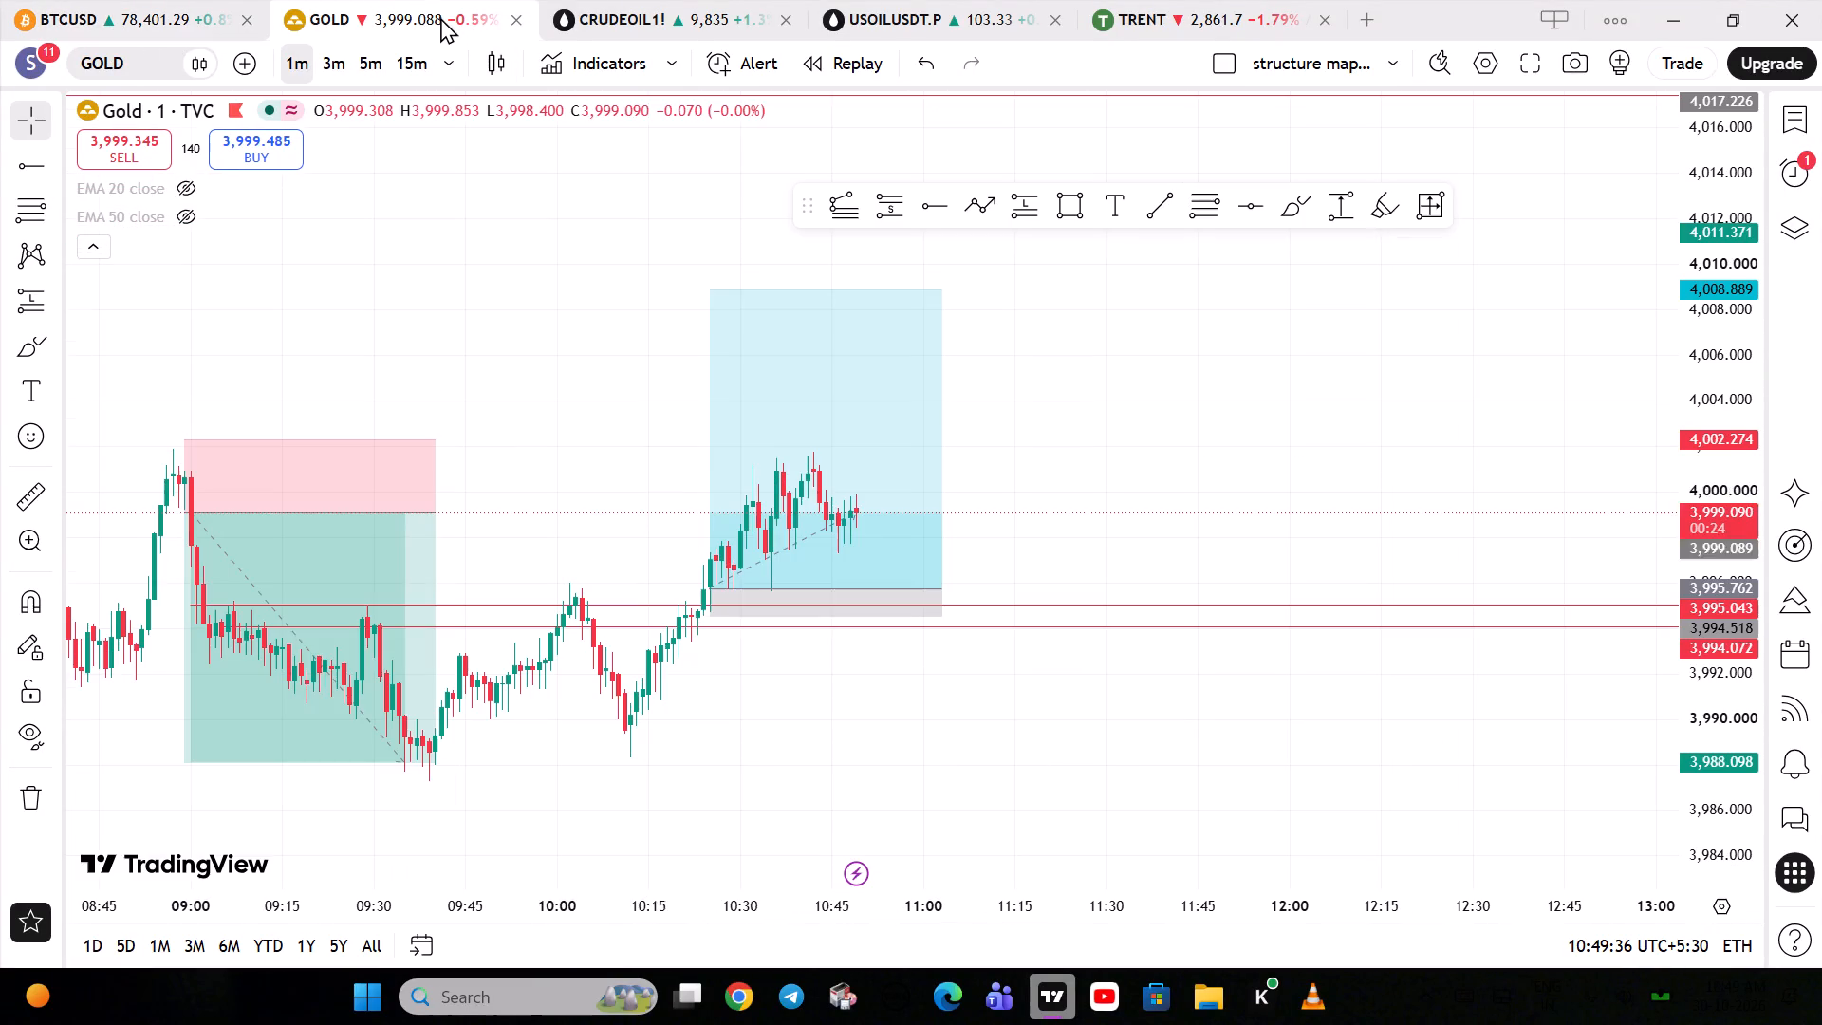
Switch to the CRUDEOIL1! chart with its connection restored and the CoinDCX advertisement dismissed.
click(685, 8)
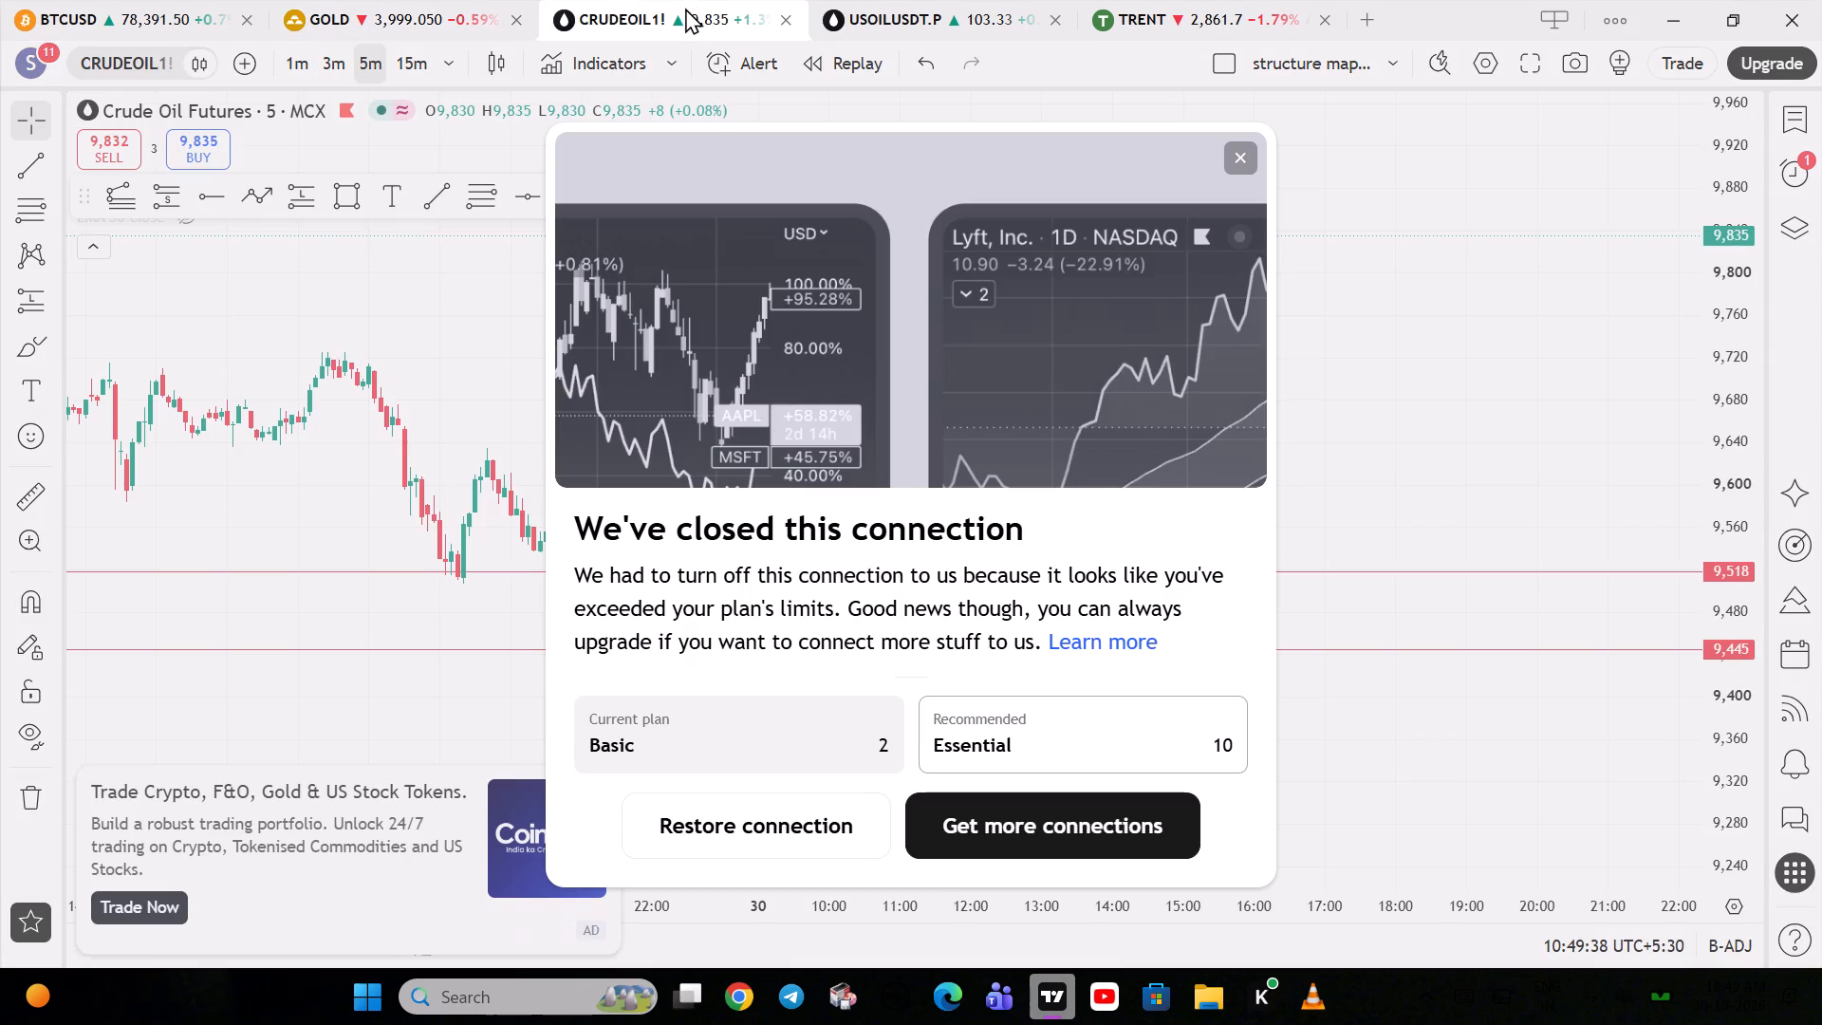
click(809, 811)
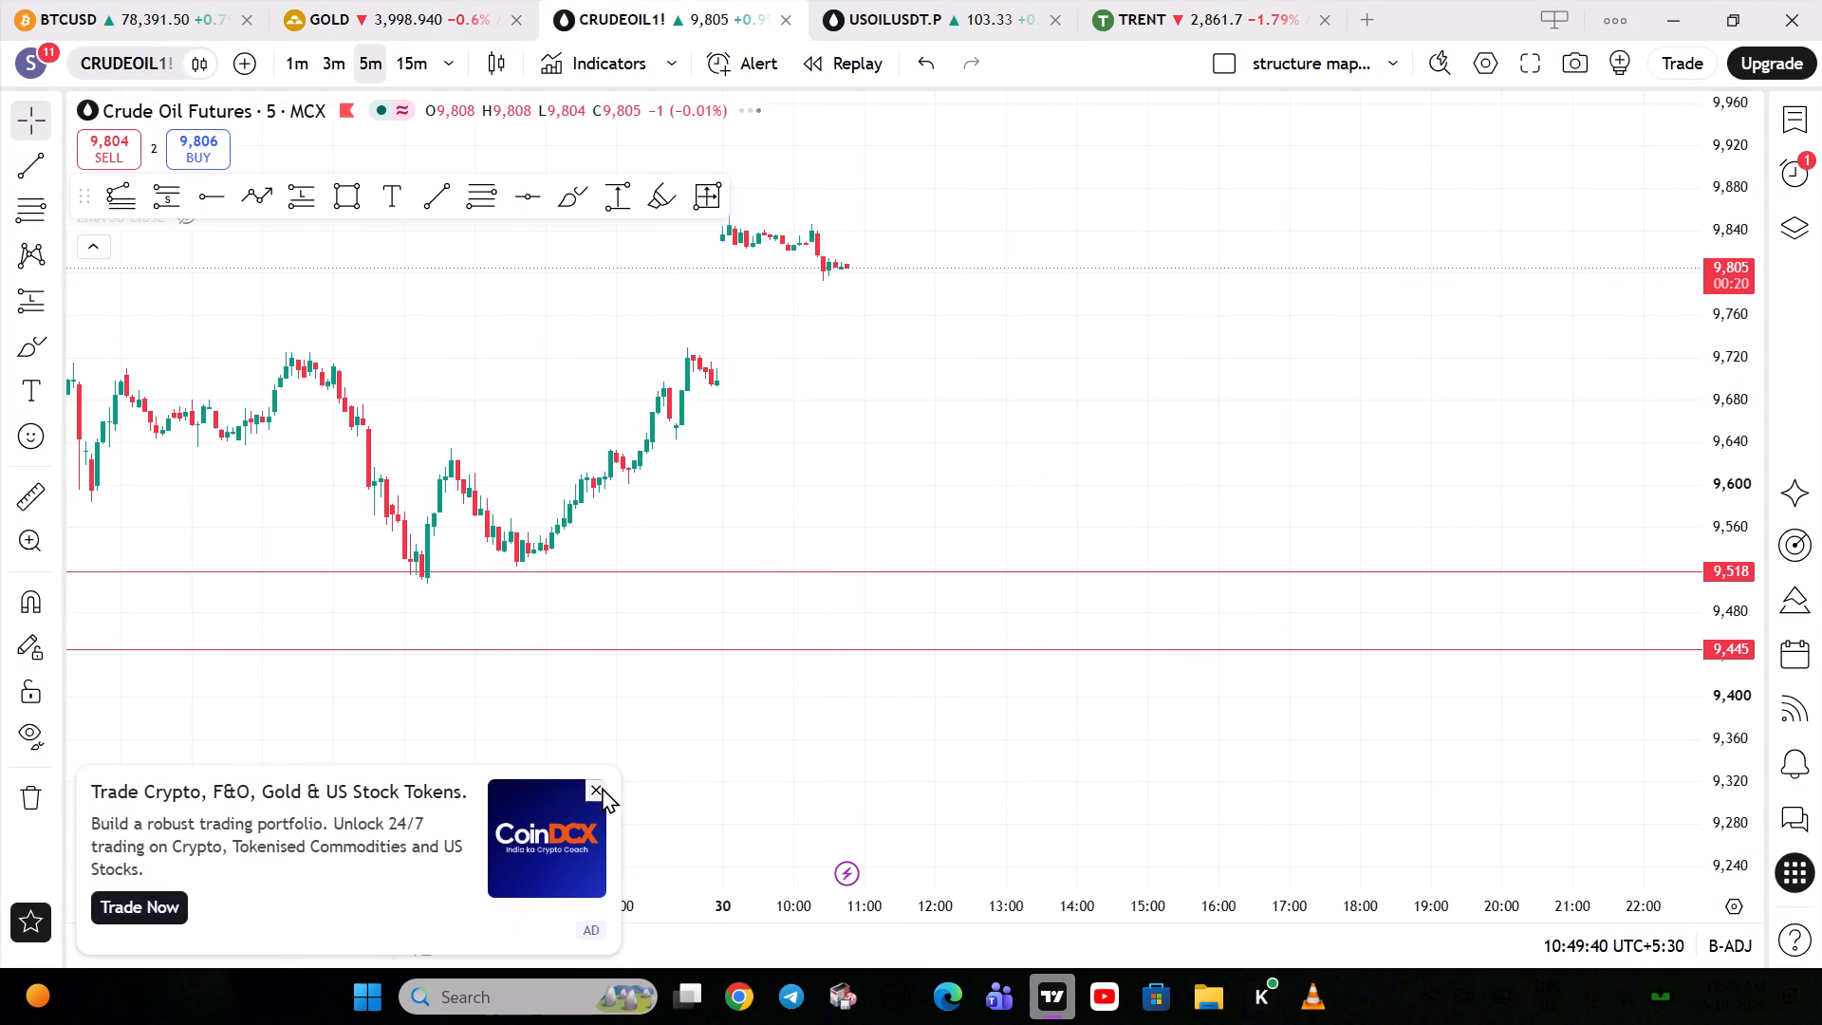
click(602, 787)
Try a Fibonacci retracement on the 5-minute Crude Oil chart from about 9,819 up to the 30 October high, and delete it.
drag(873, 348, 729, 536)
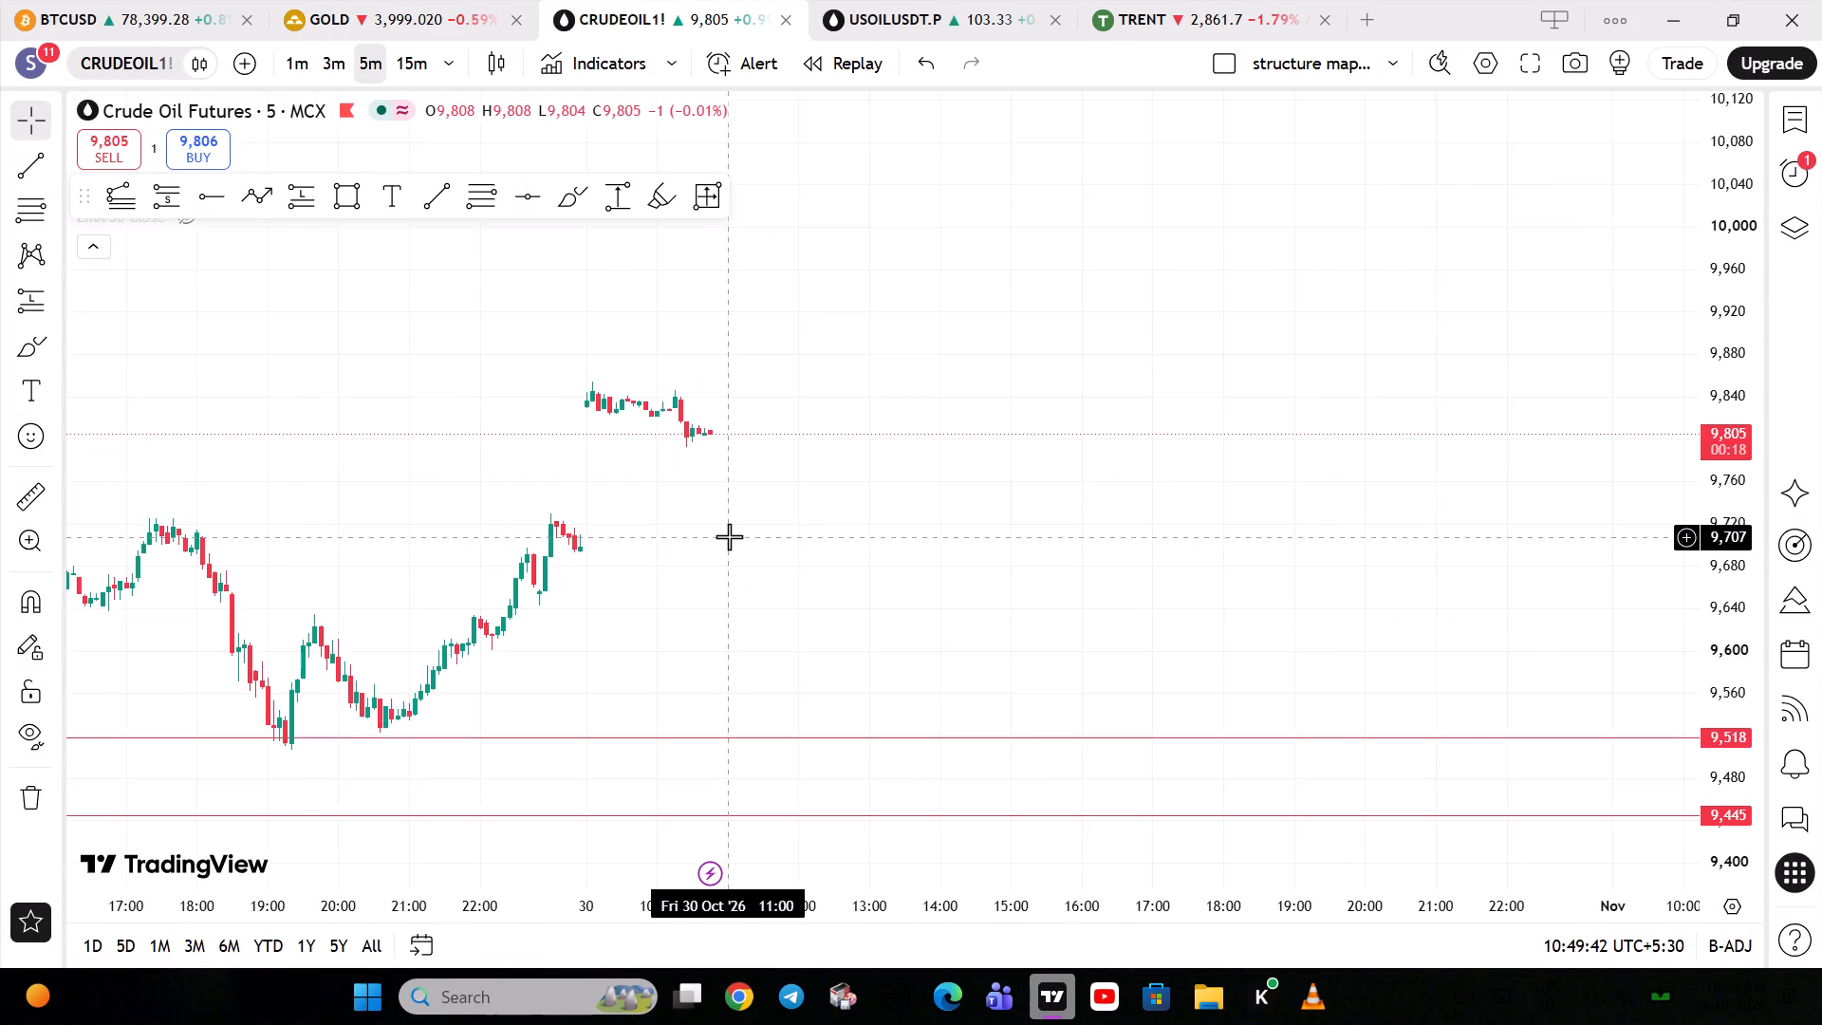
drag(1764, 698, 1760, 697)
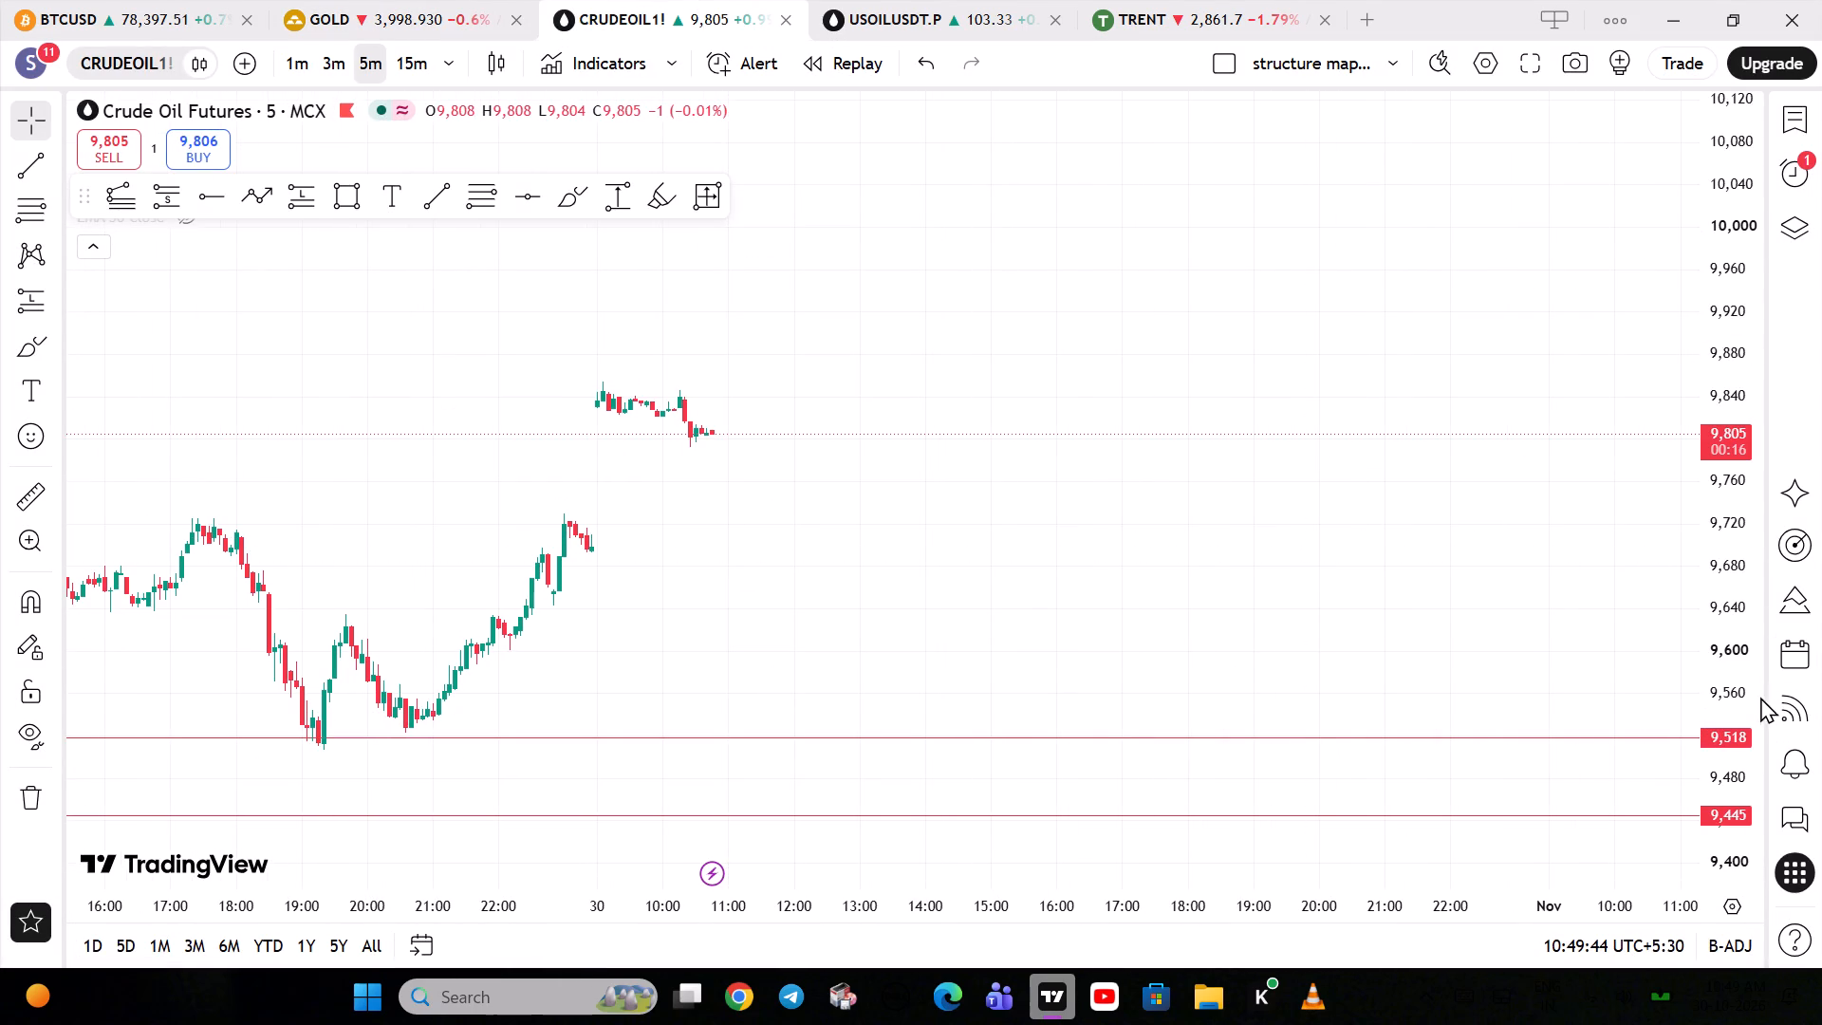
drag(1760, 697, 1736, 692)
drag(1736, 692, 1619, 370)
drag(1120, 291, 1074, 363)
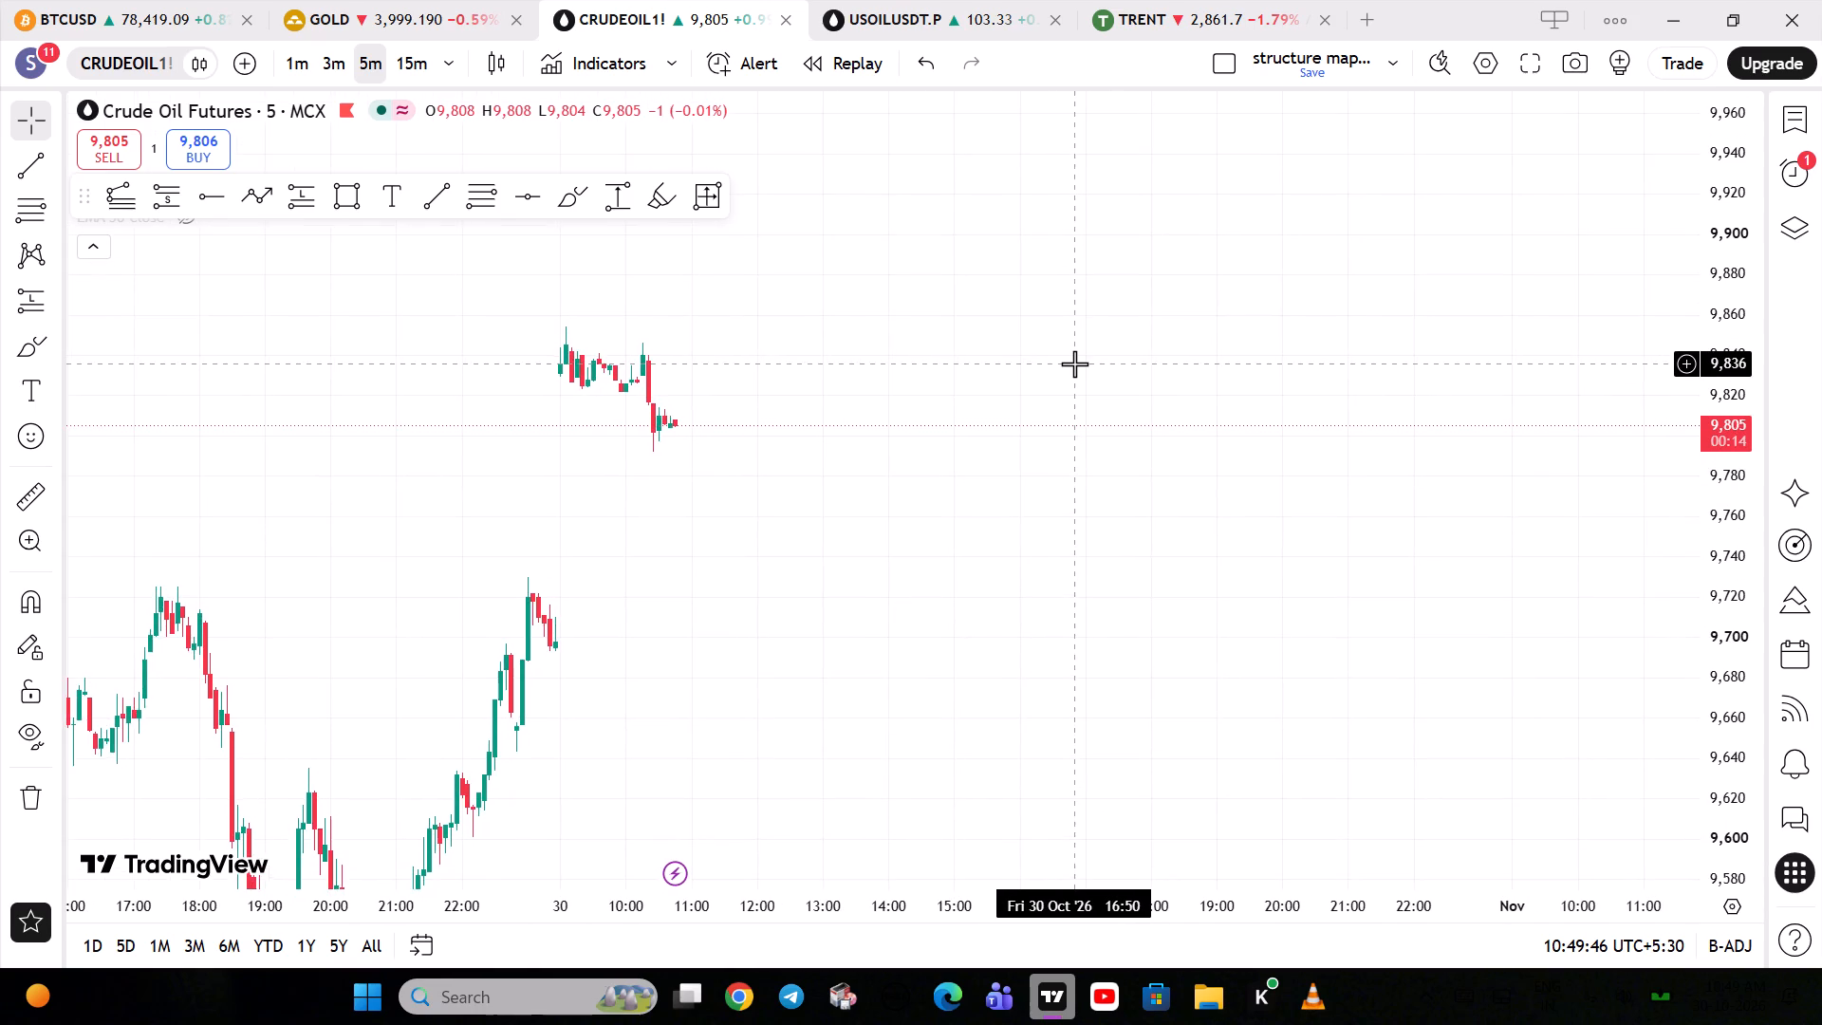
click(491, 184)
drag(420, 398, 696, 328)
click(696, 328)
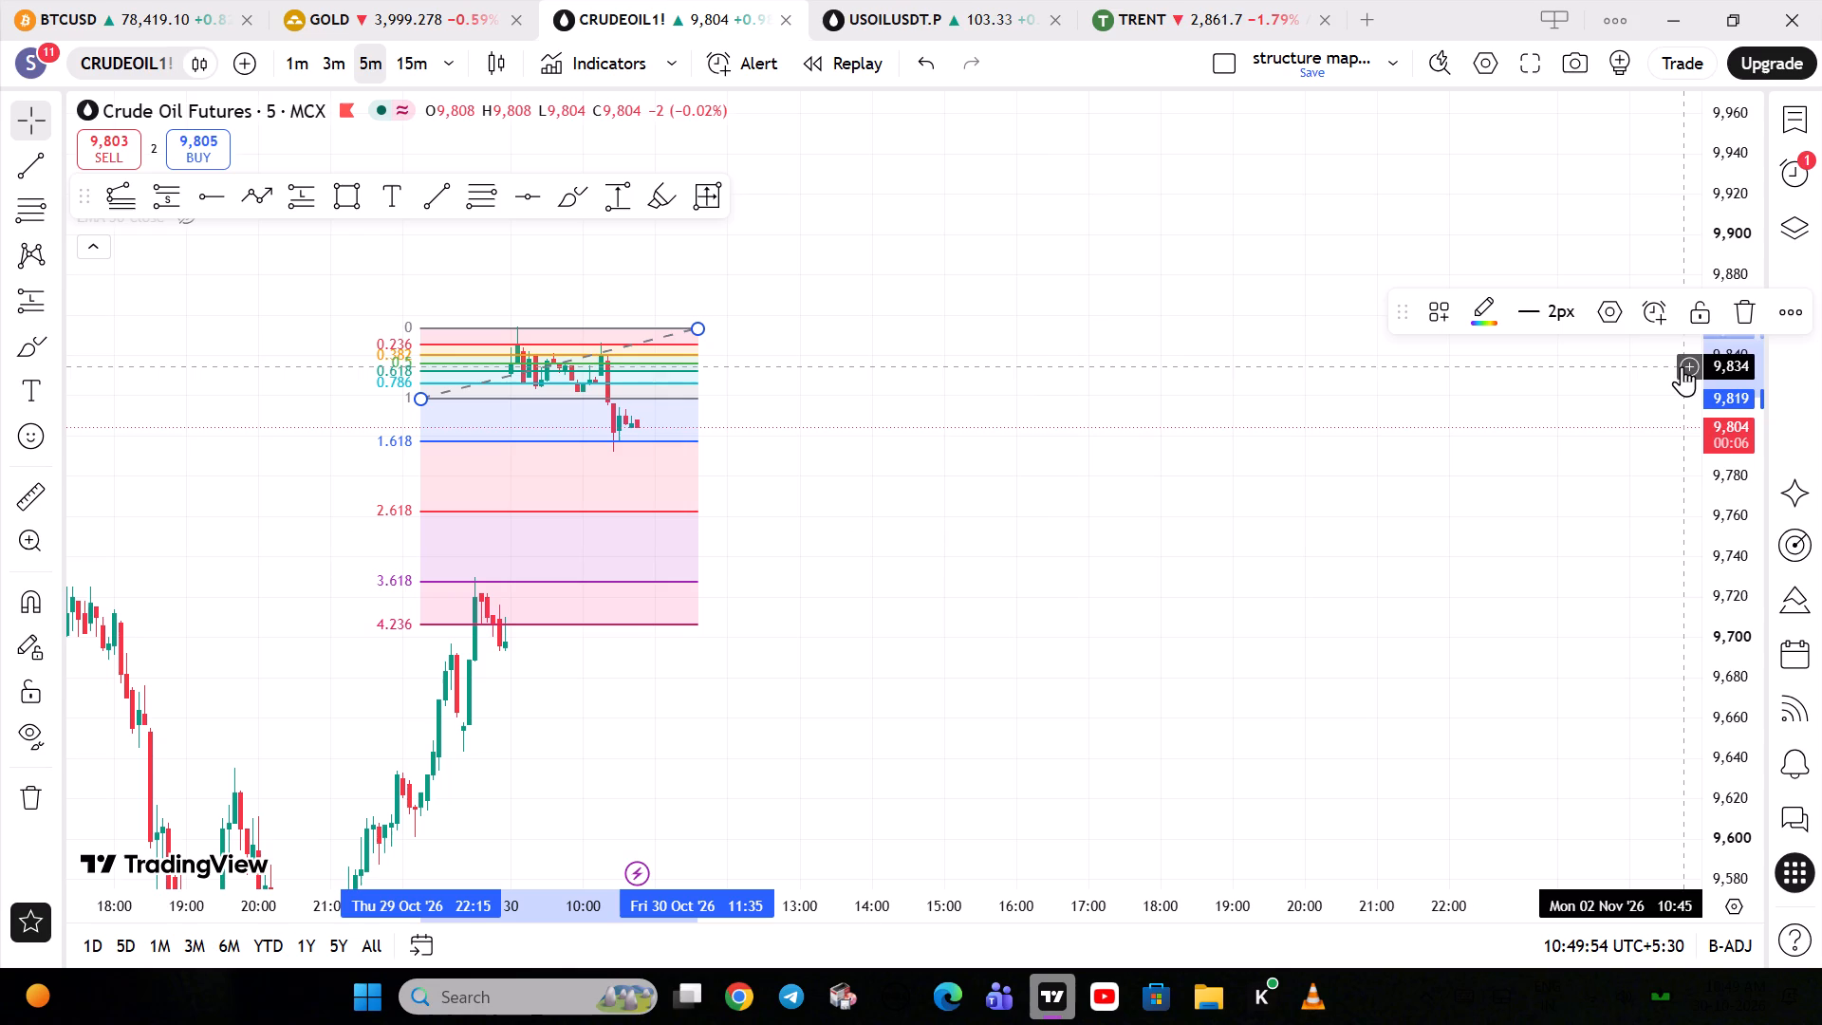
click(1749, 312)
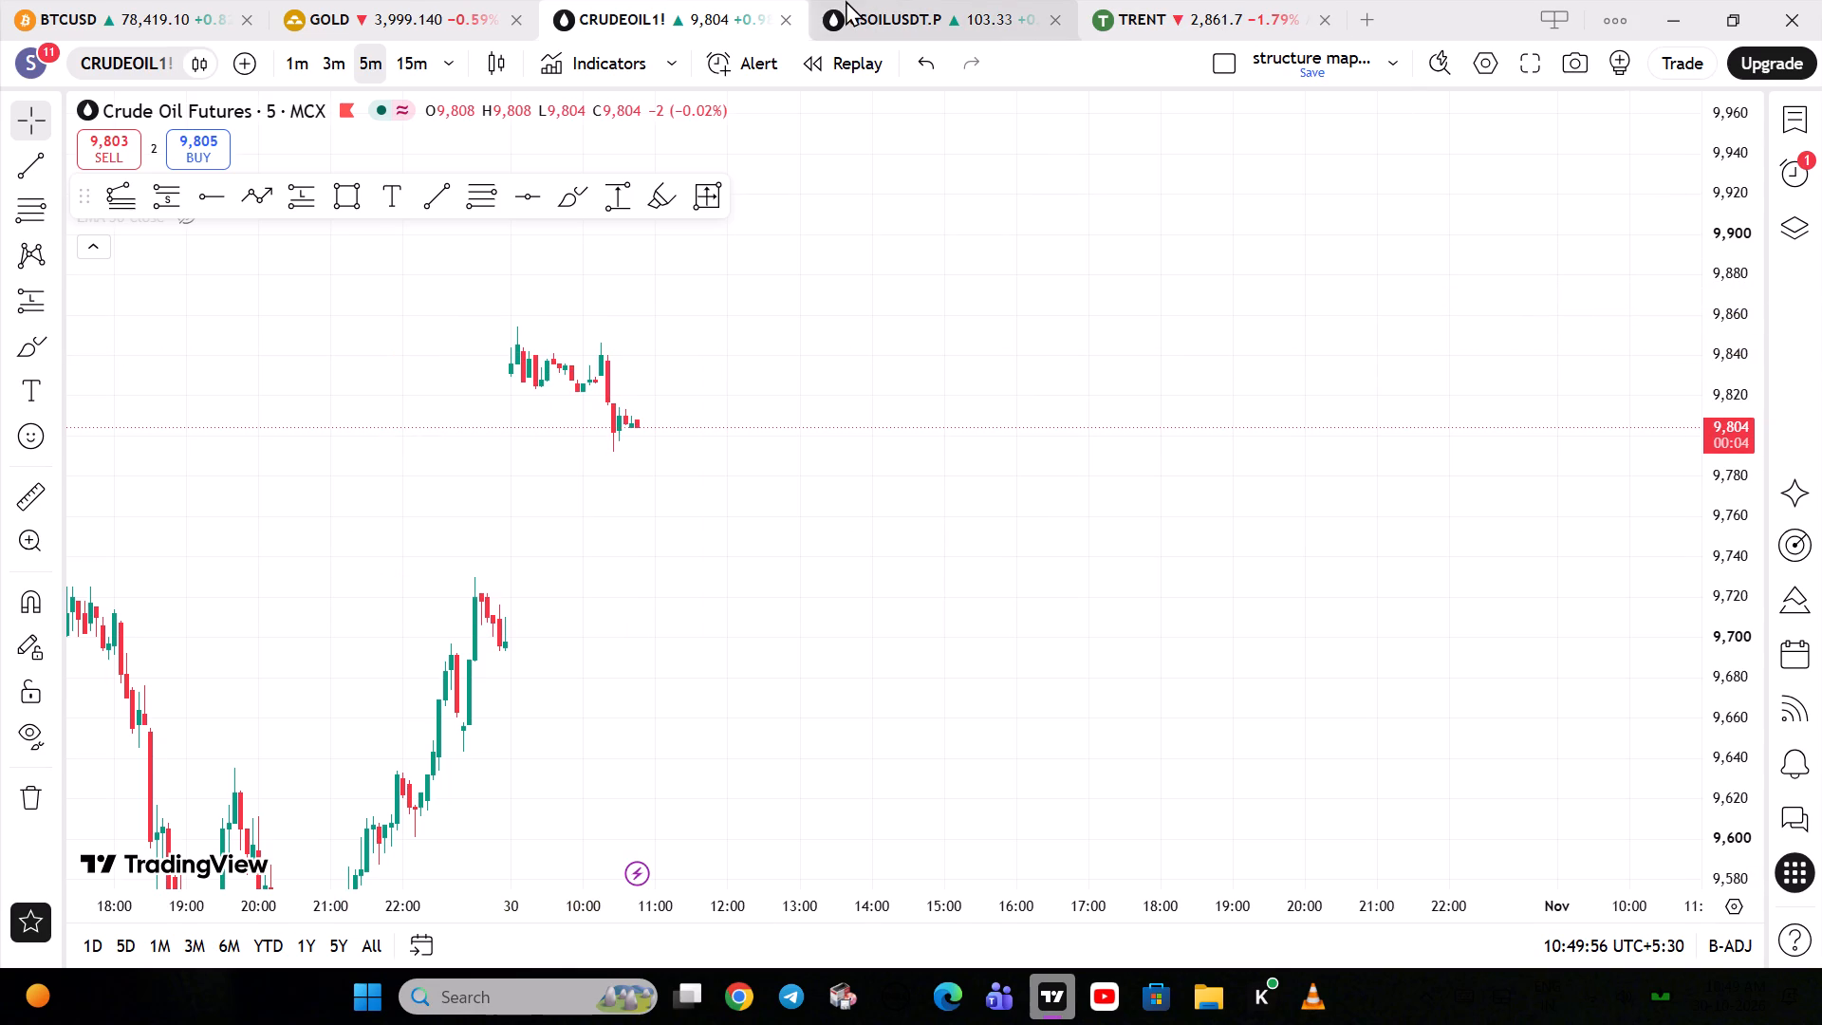
Switch to the USOILUSDT.P 5-minute chart with its connection restored and the CoinDCX advertisement dismissed.
click(846, 0)
click(776, 802)
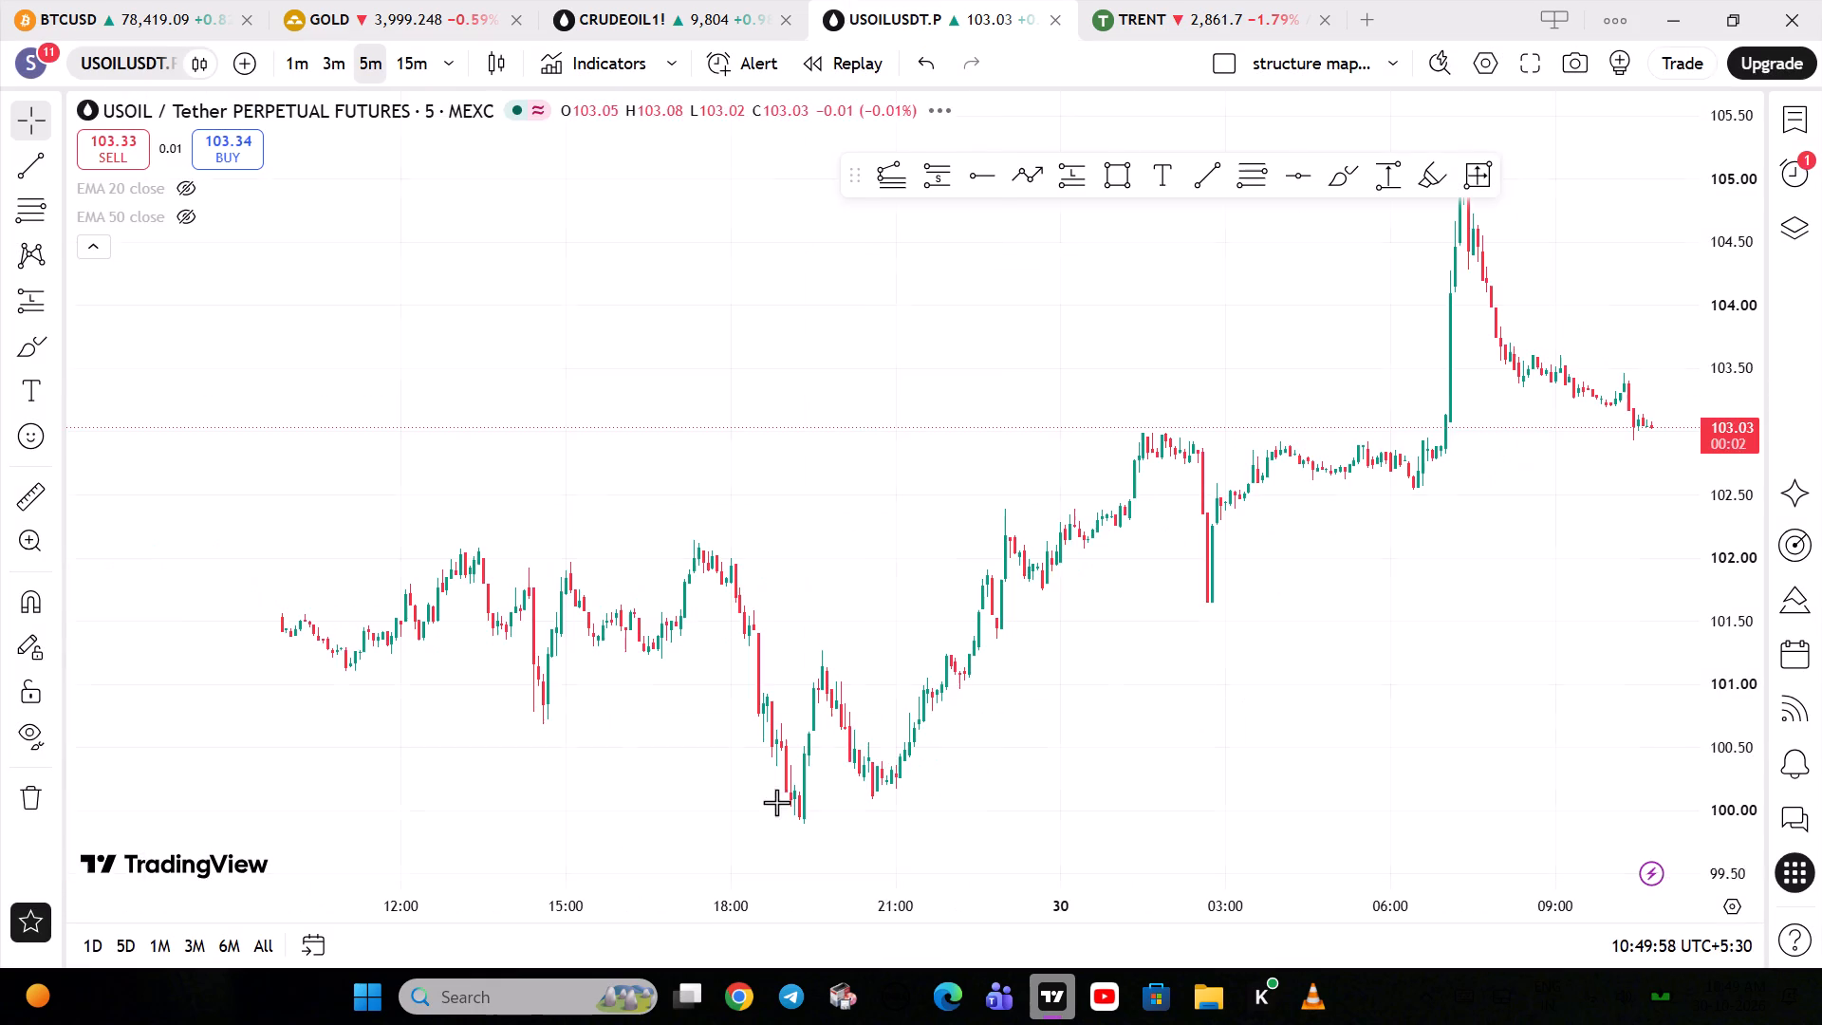
drag(1000, 697, 730, 632)
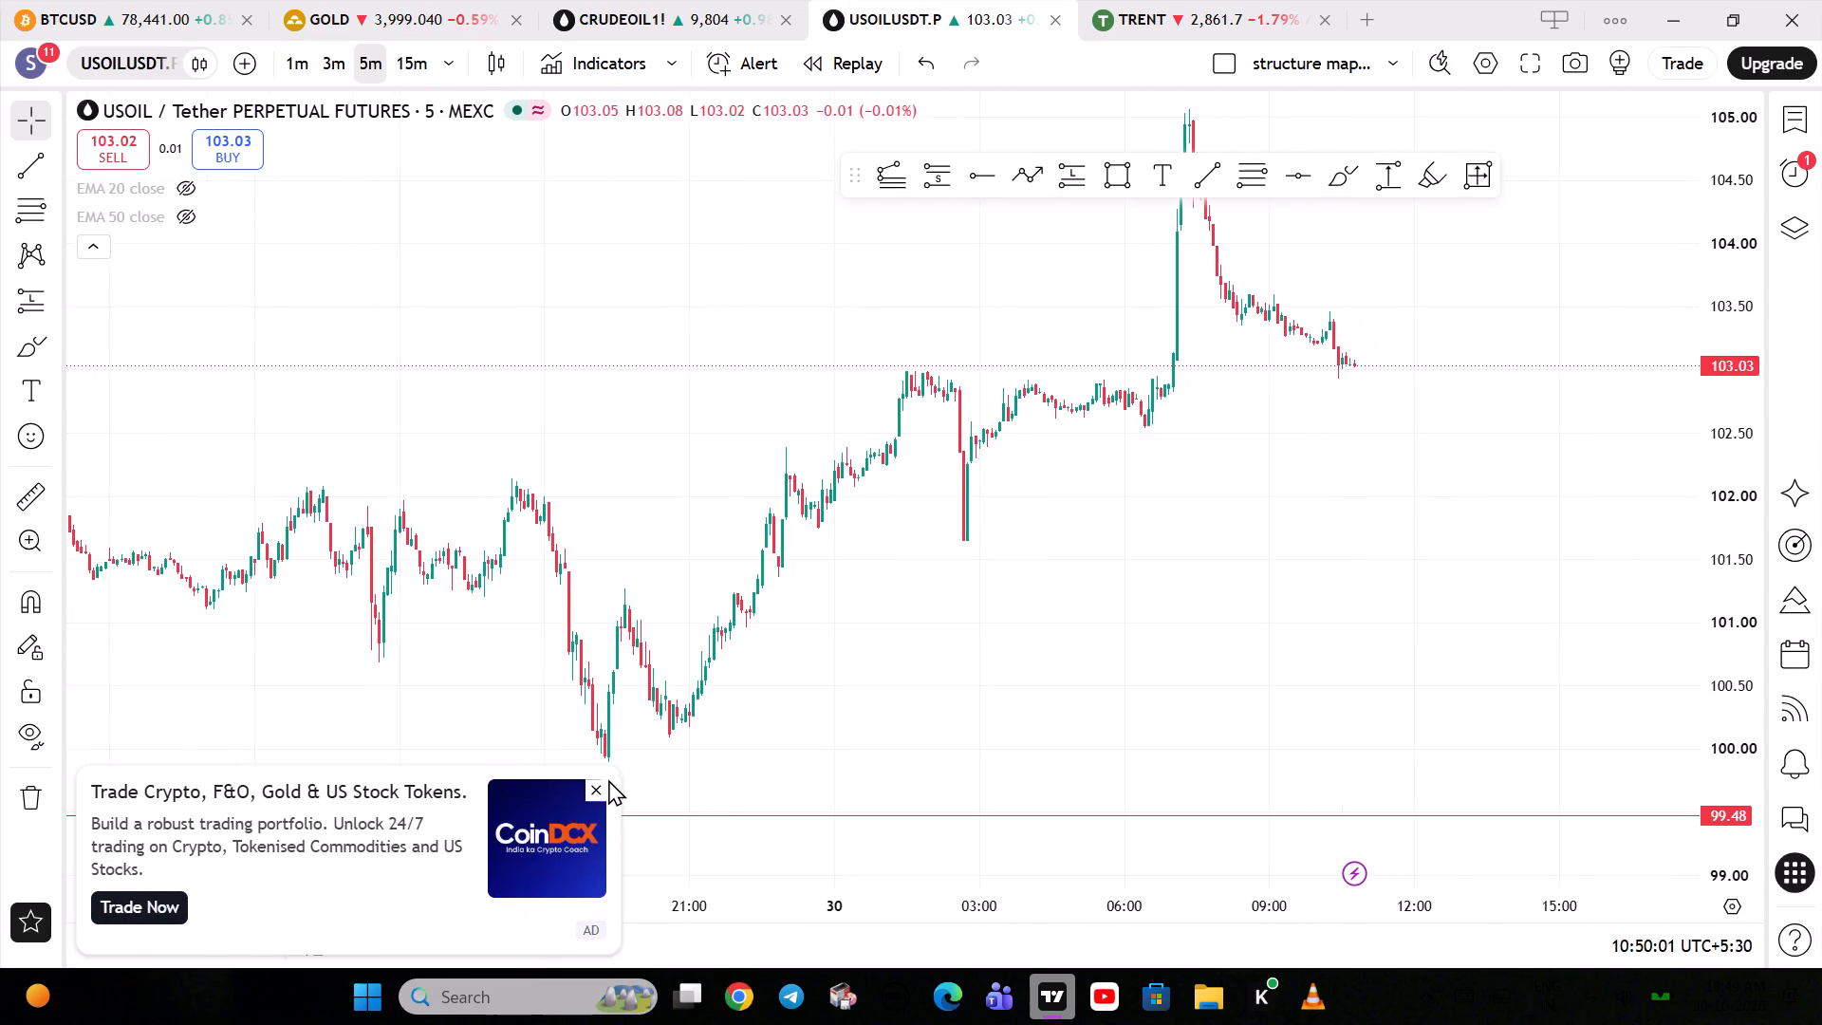
click(605, 784)
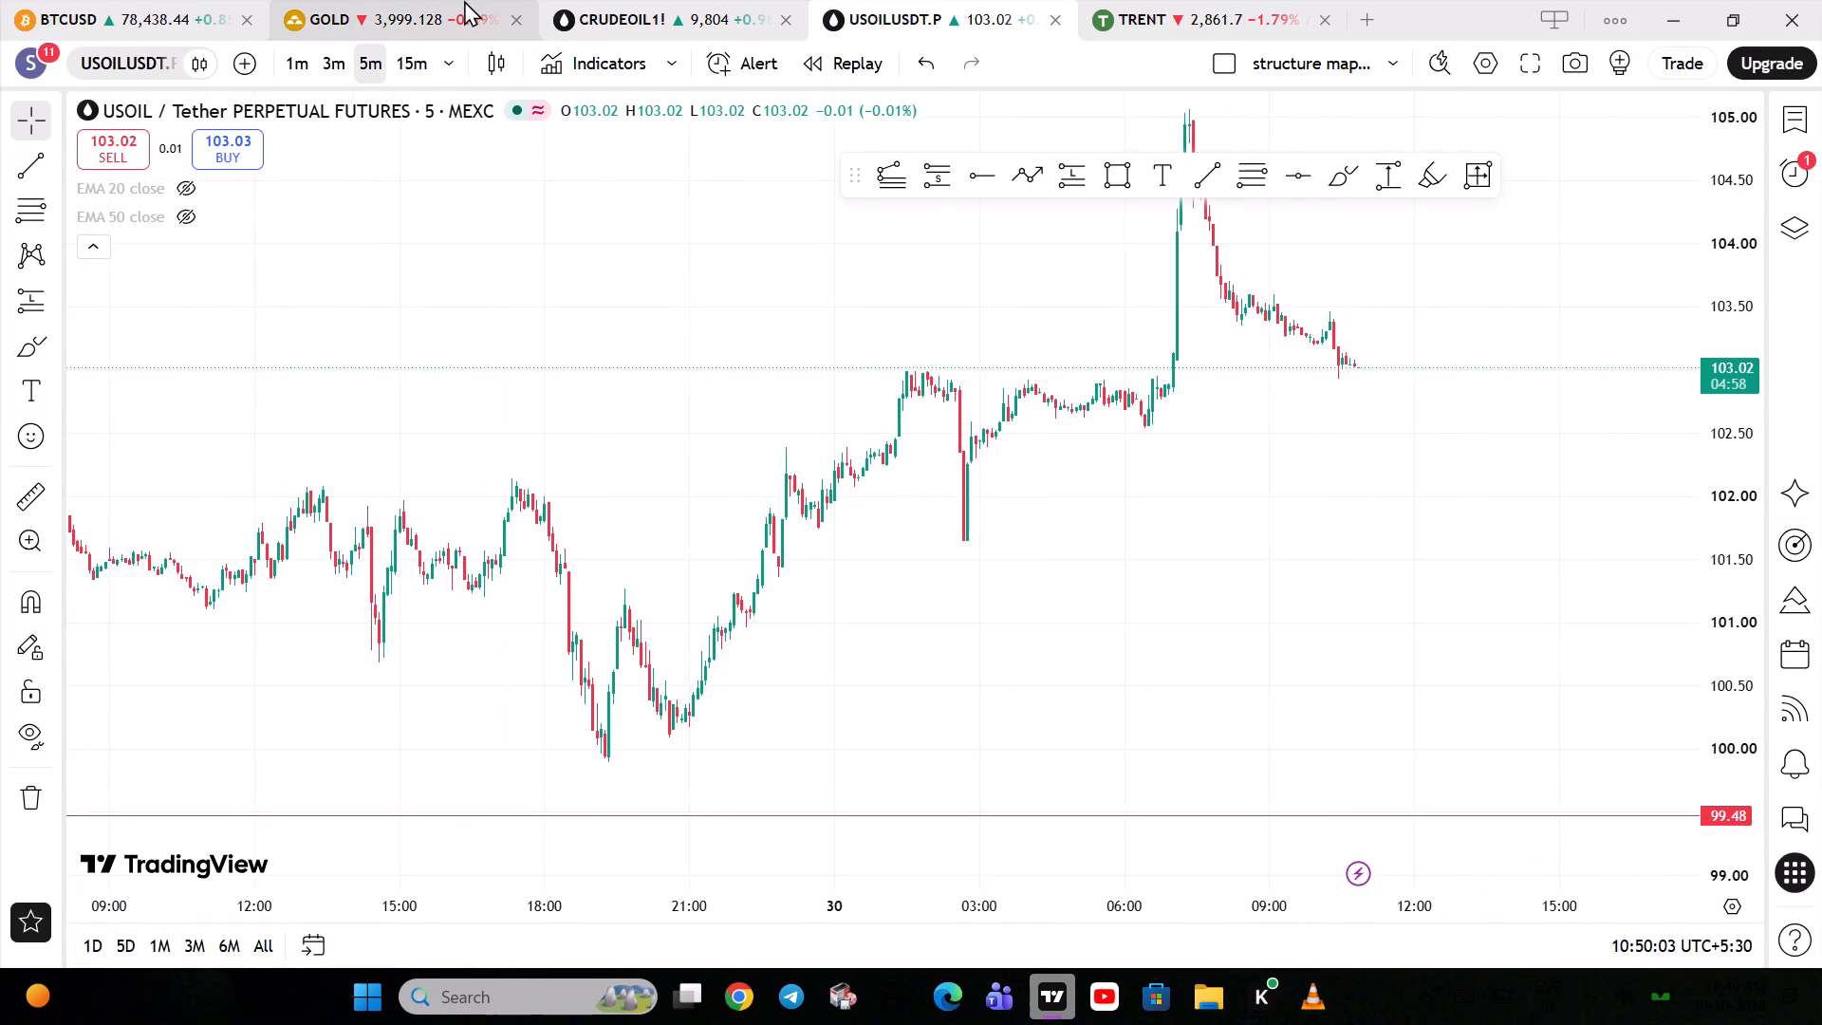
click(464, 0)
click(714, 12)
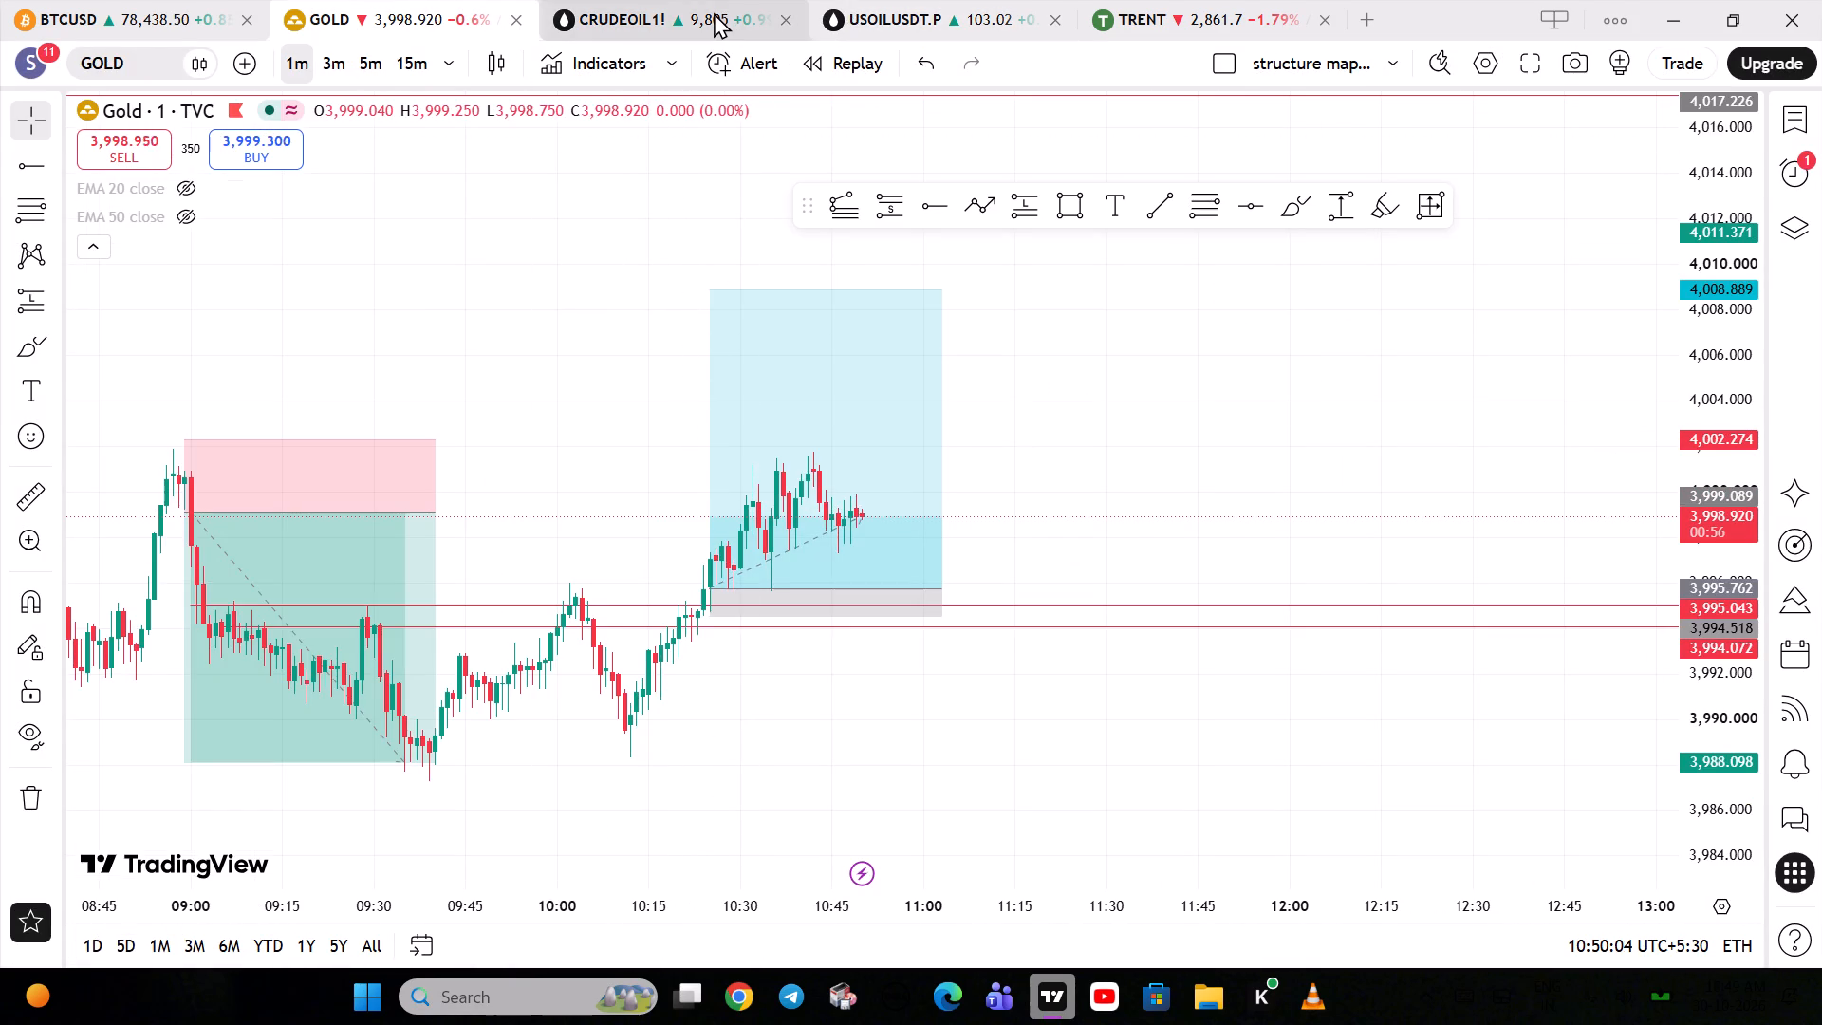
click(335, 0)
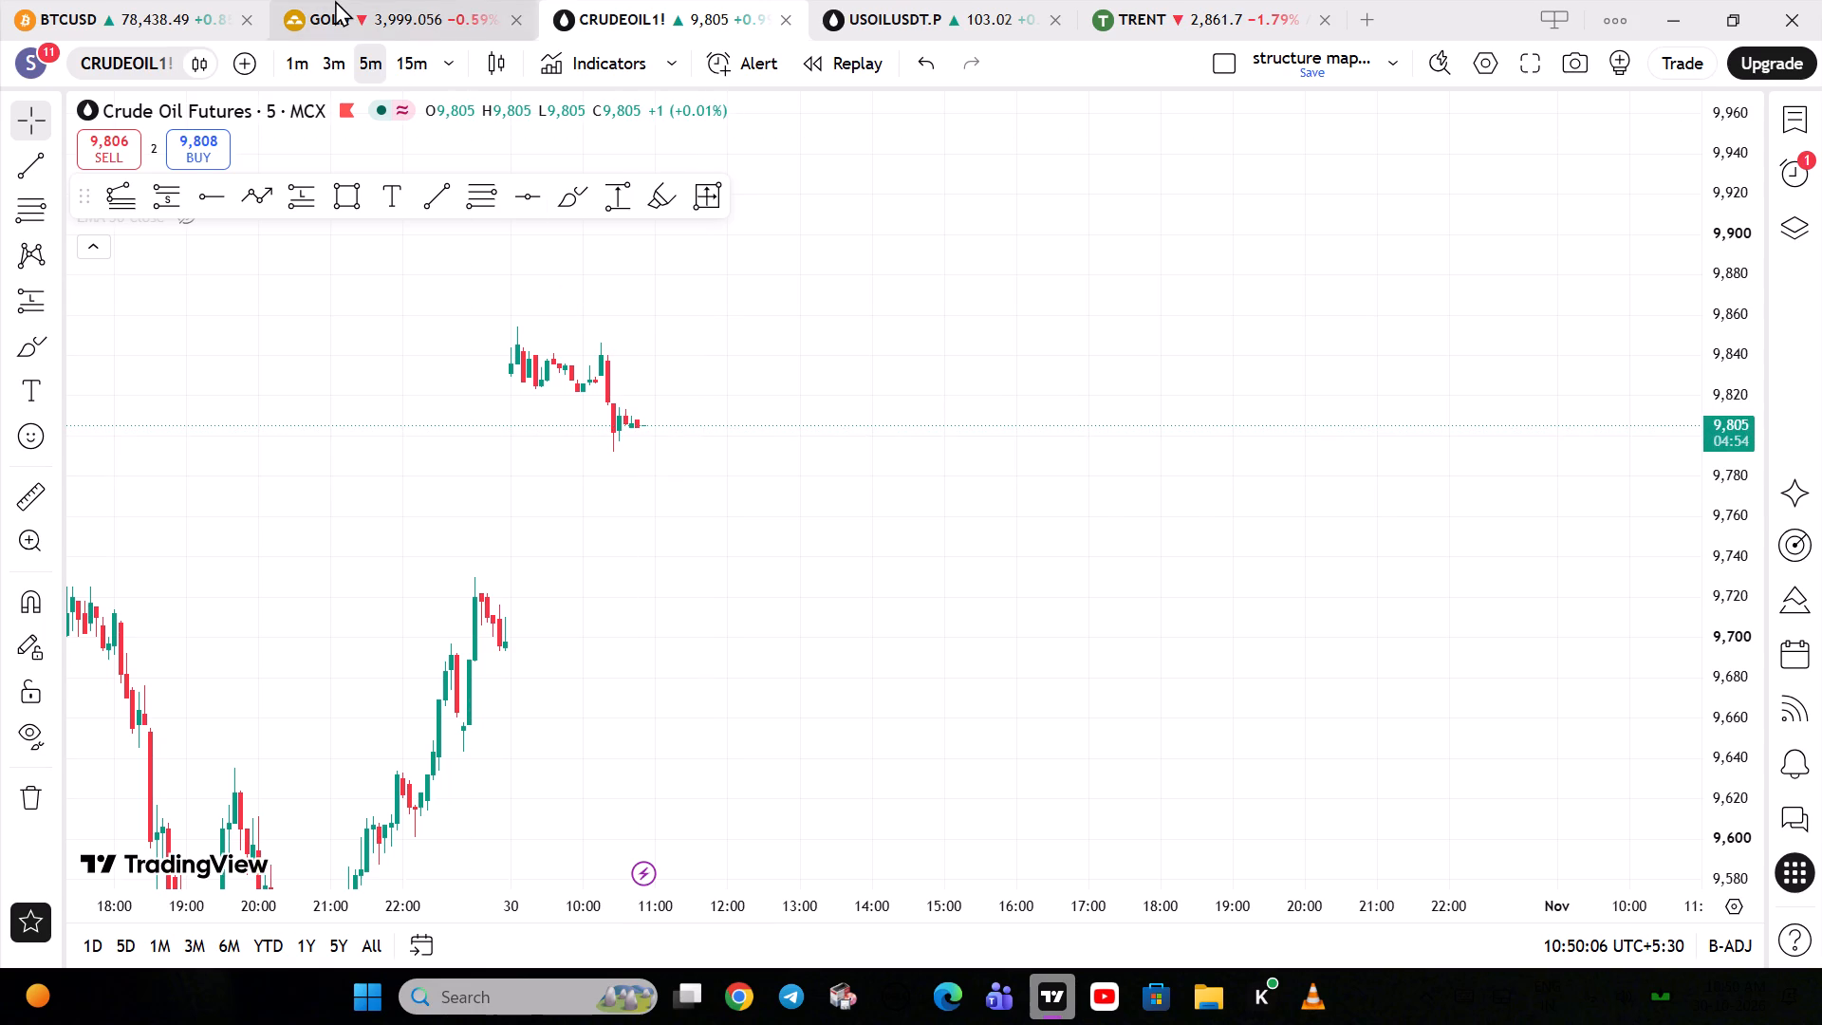
Switch to the BTCUSD 5-minute chart and dismiss the CoinDCX advertisement and the ad-free upgrade offer.
click(84, 0)
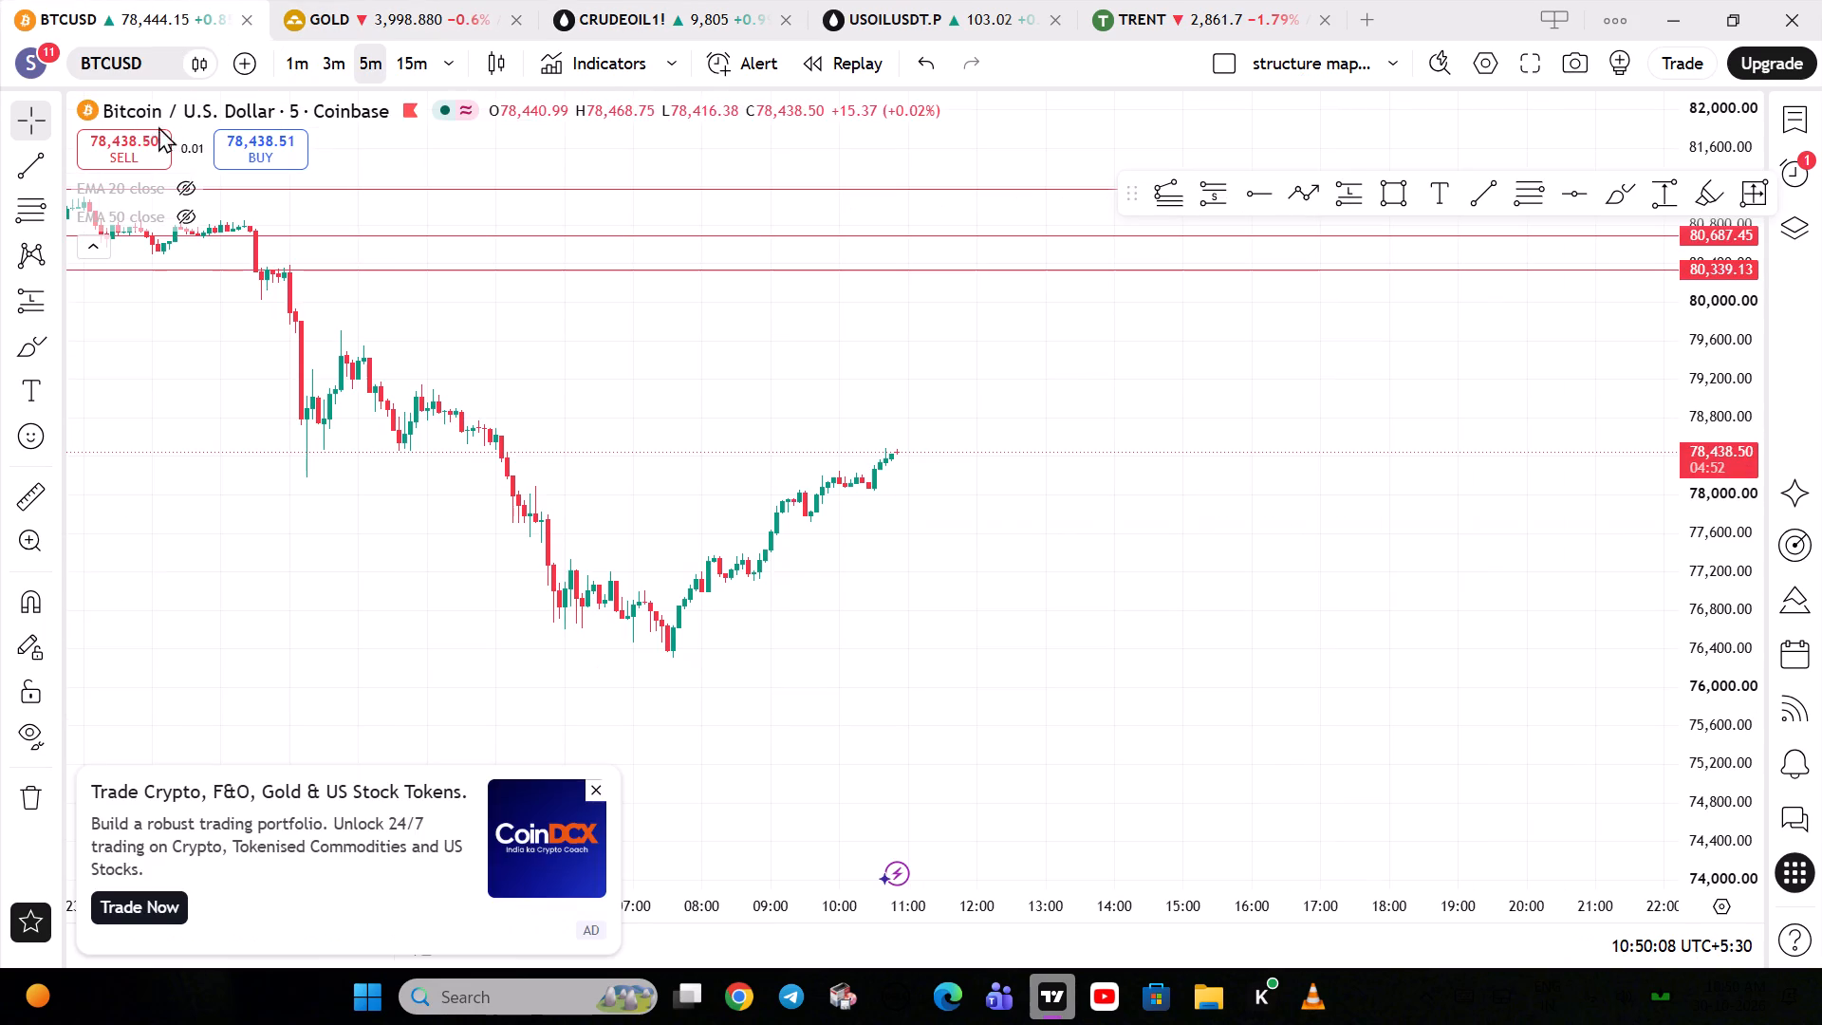
click(598, 796)
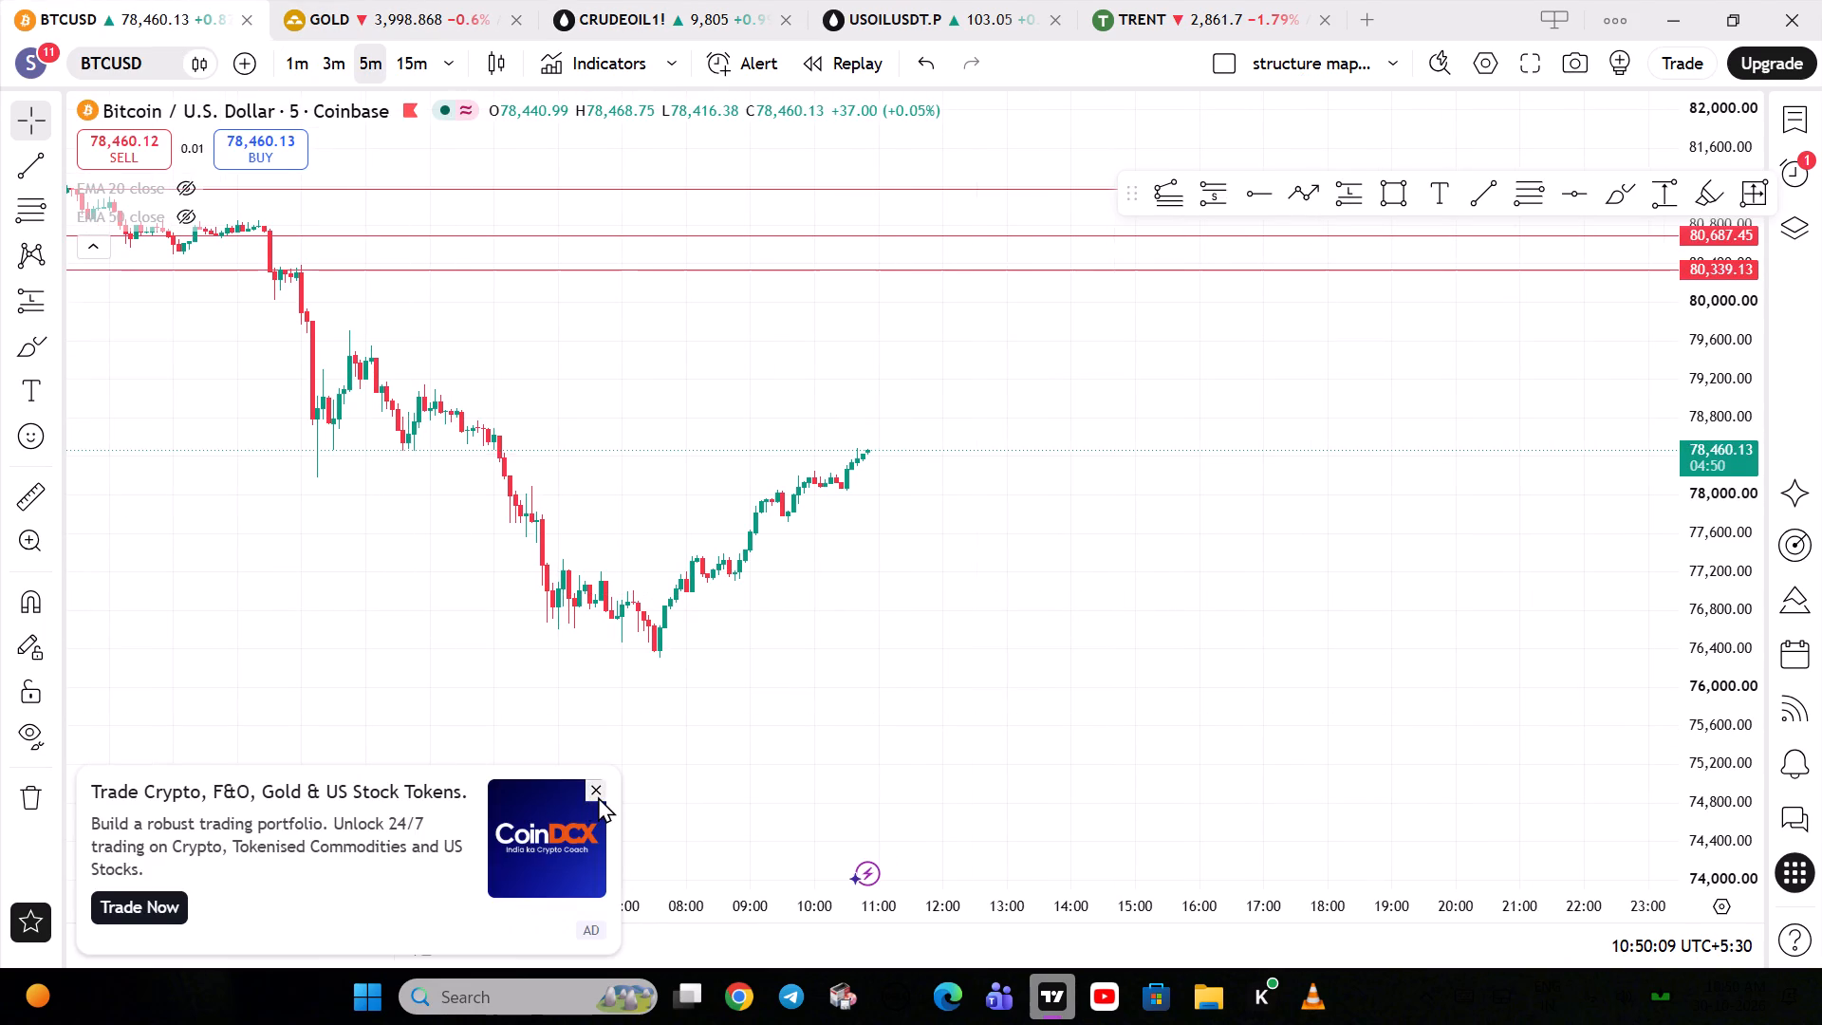
click(1246, 125)
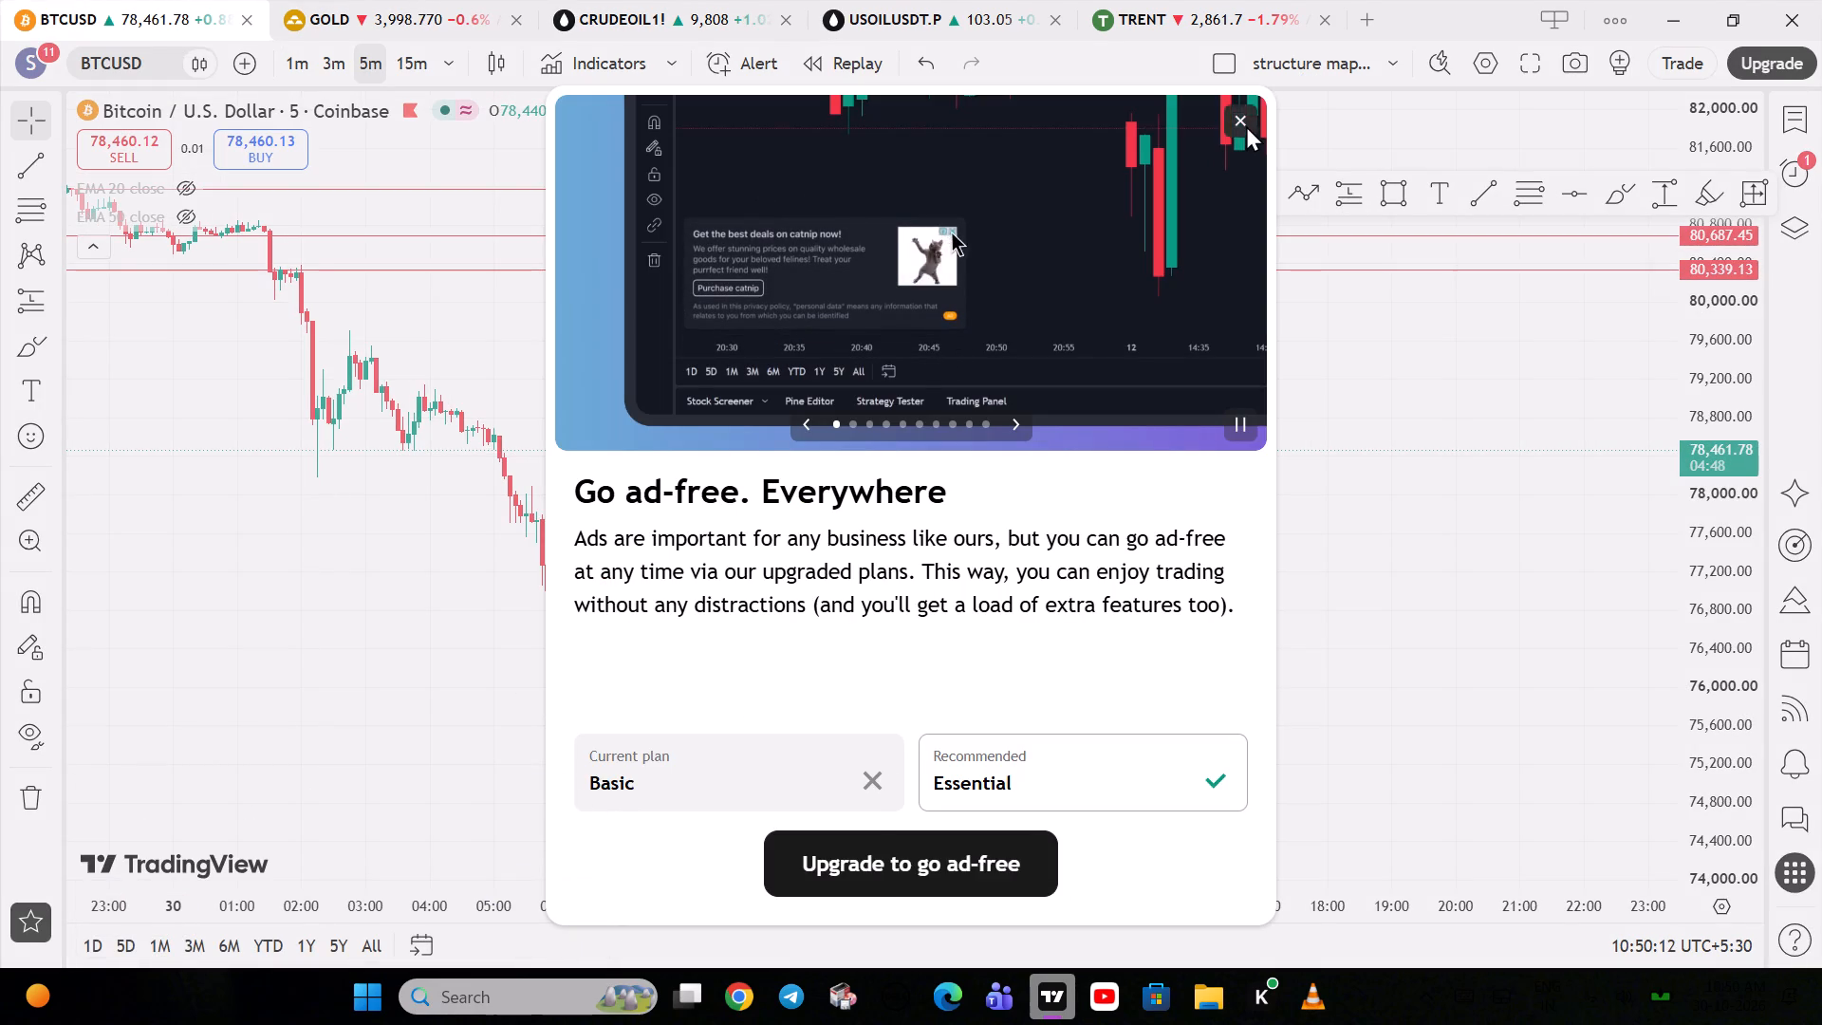
drag(602, 481, 692, 505)
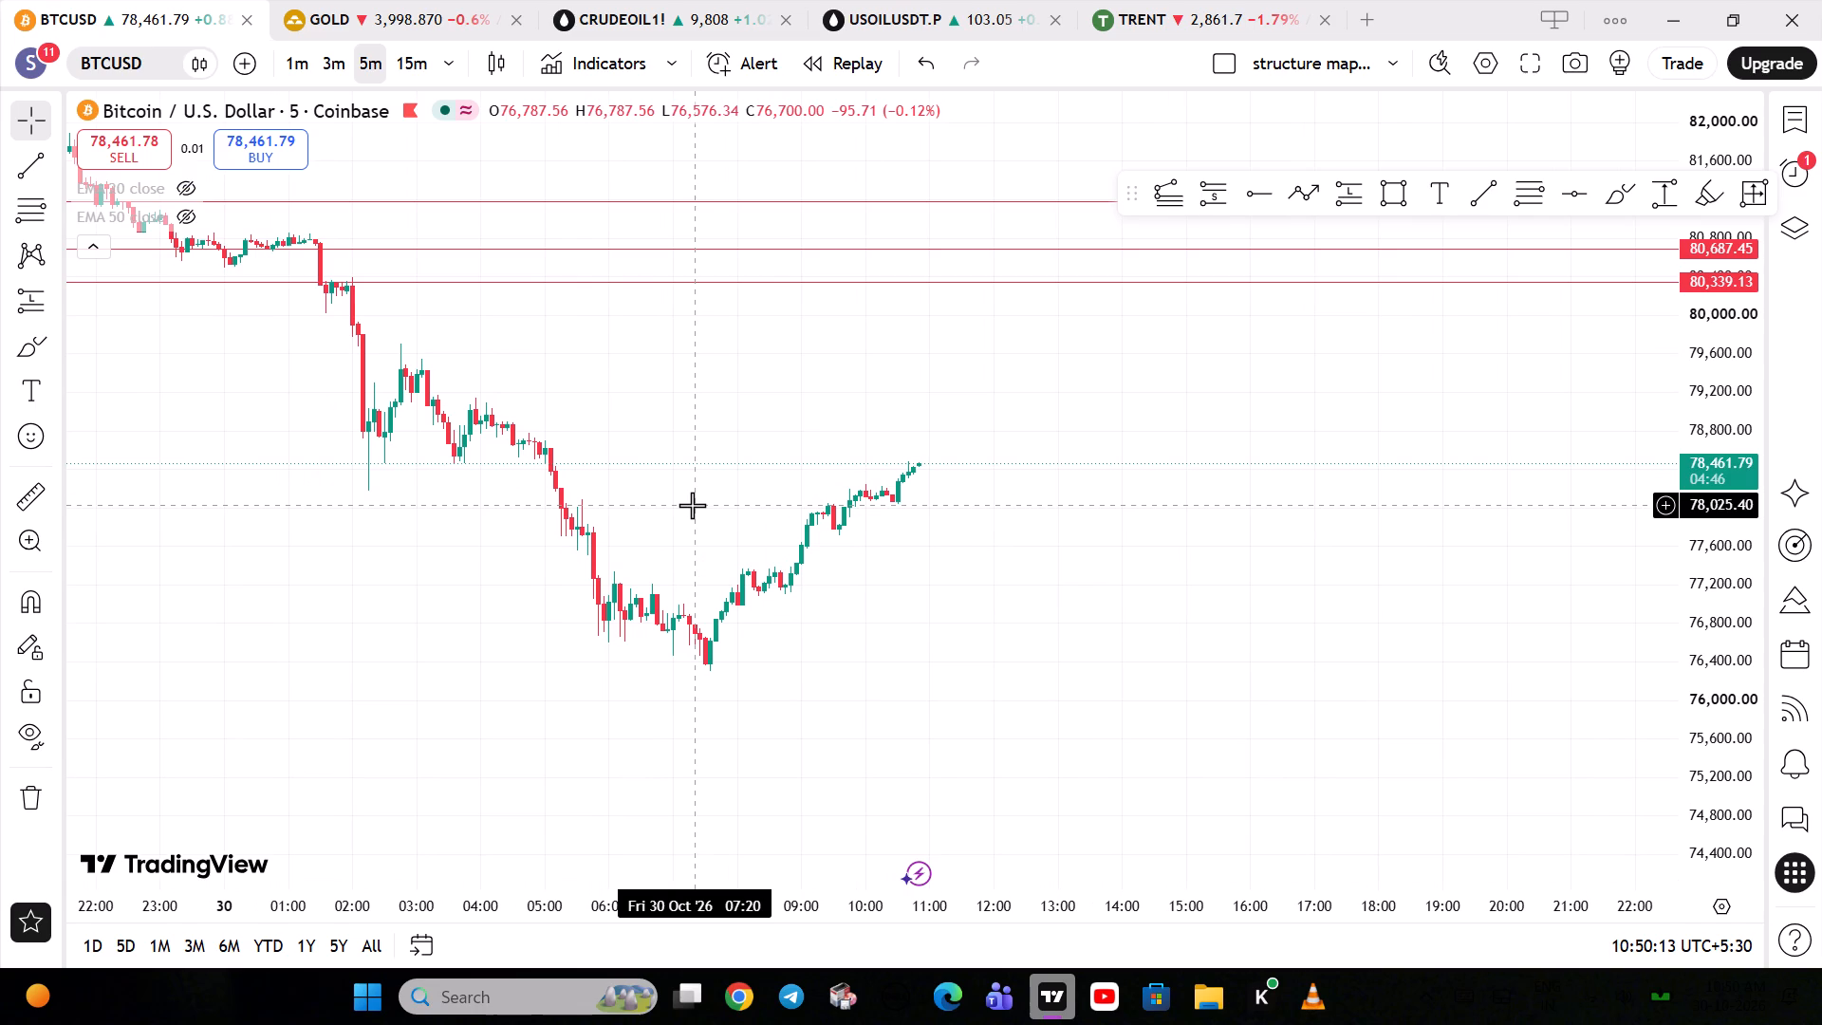
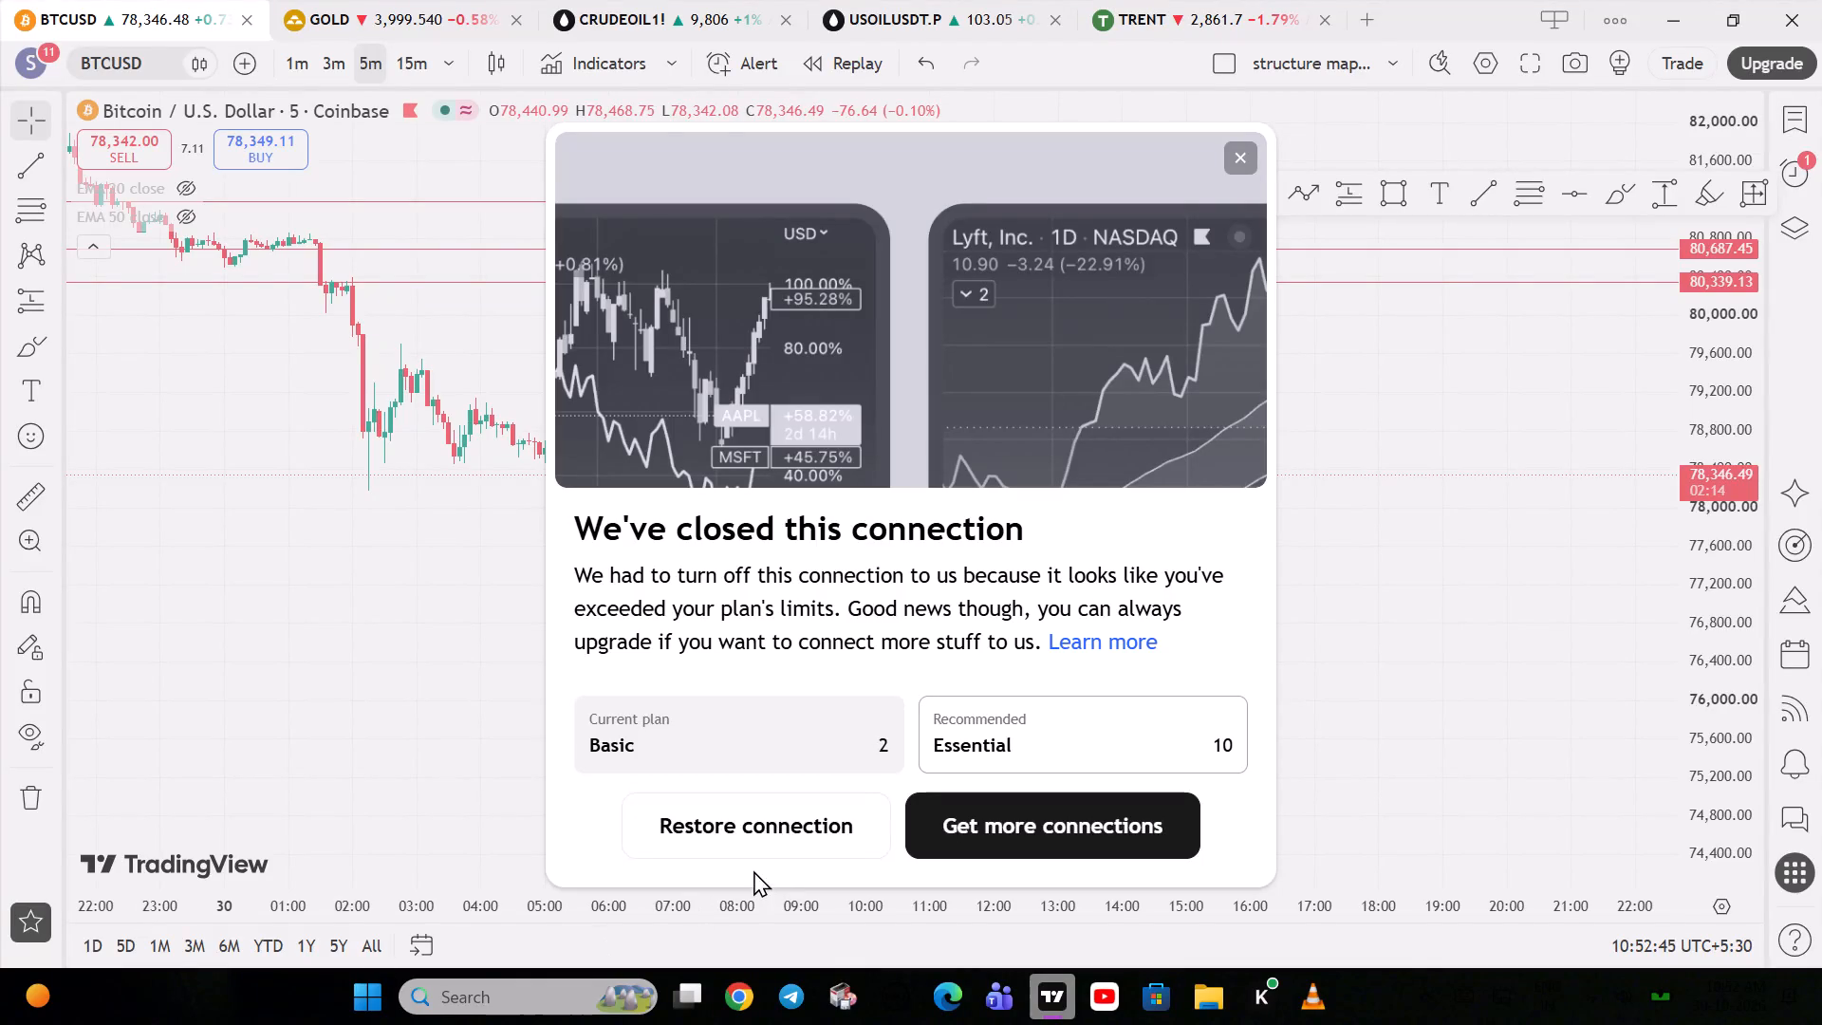
Restore the closed connection on the BTCUSD 5-minute chart.
click(736, 852)
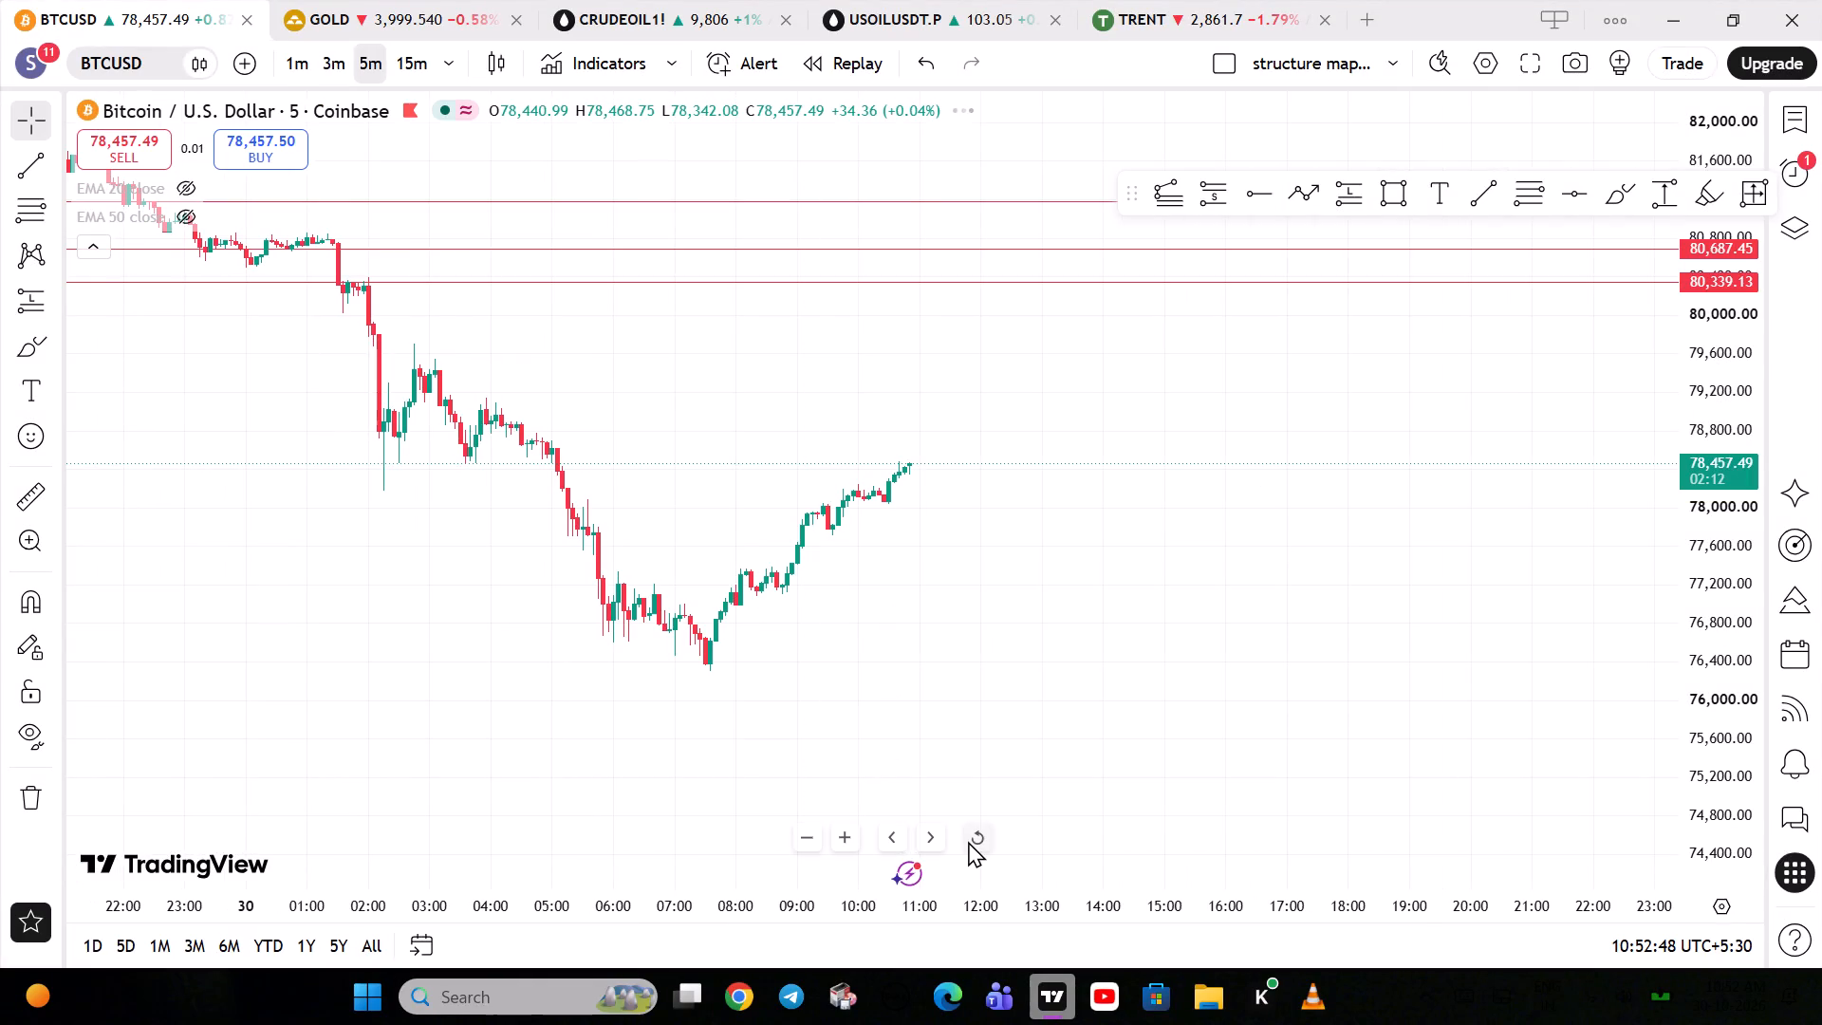
Examine Bitcoin's 5-minute price action from the 29 October high through the 30 October fall and recovery.
drag(968, 841, 902, 691)
drag(920, 619, 824, 633)
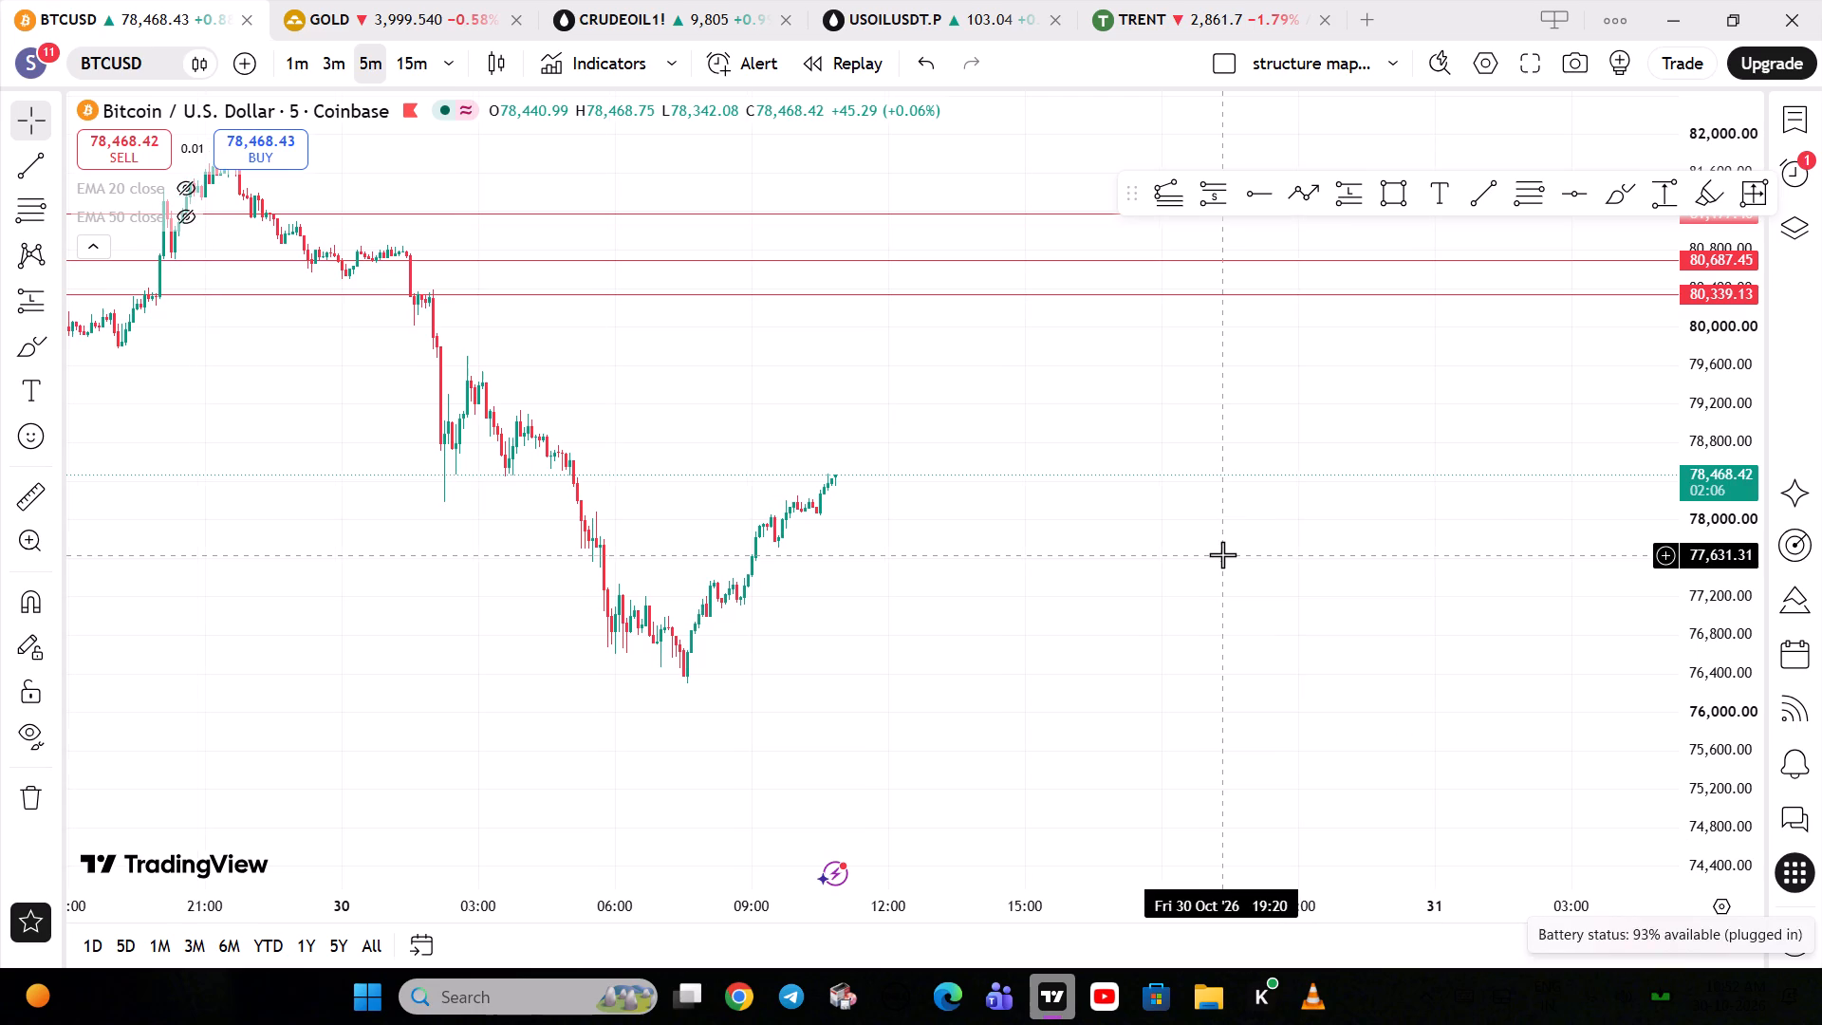
click(979, 542)
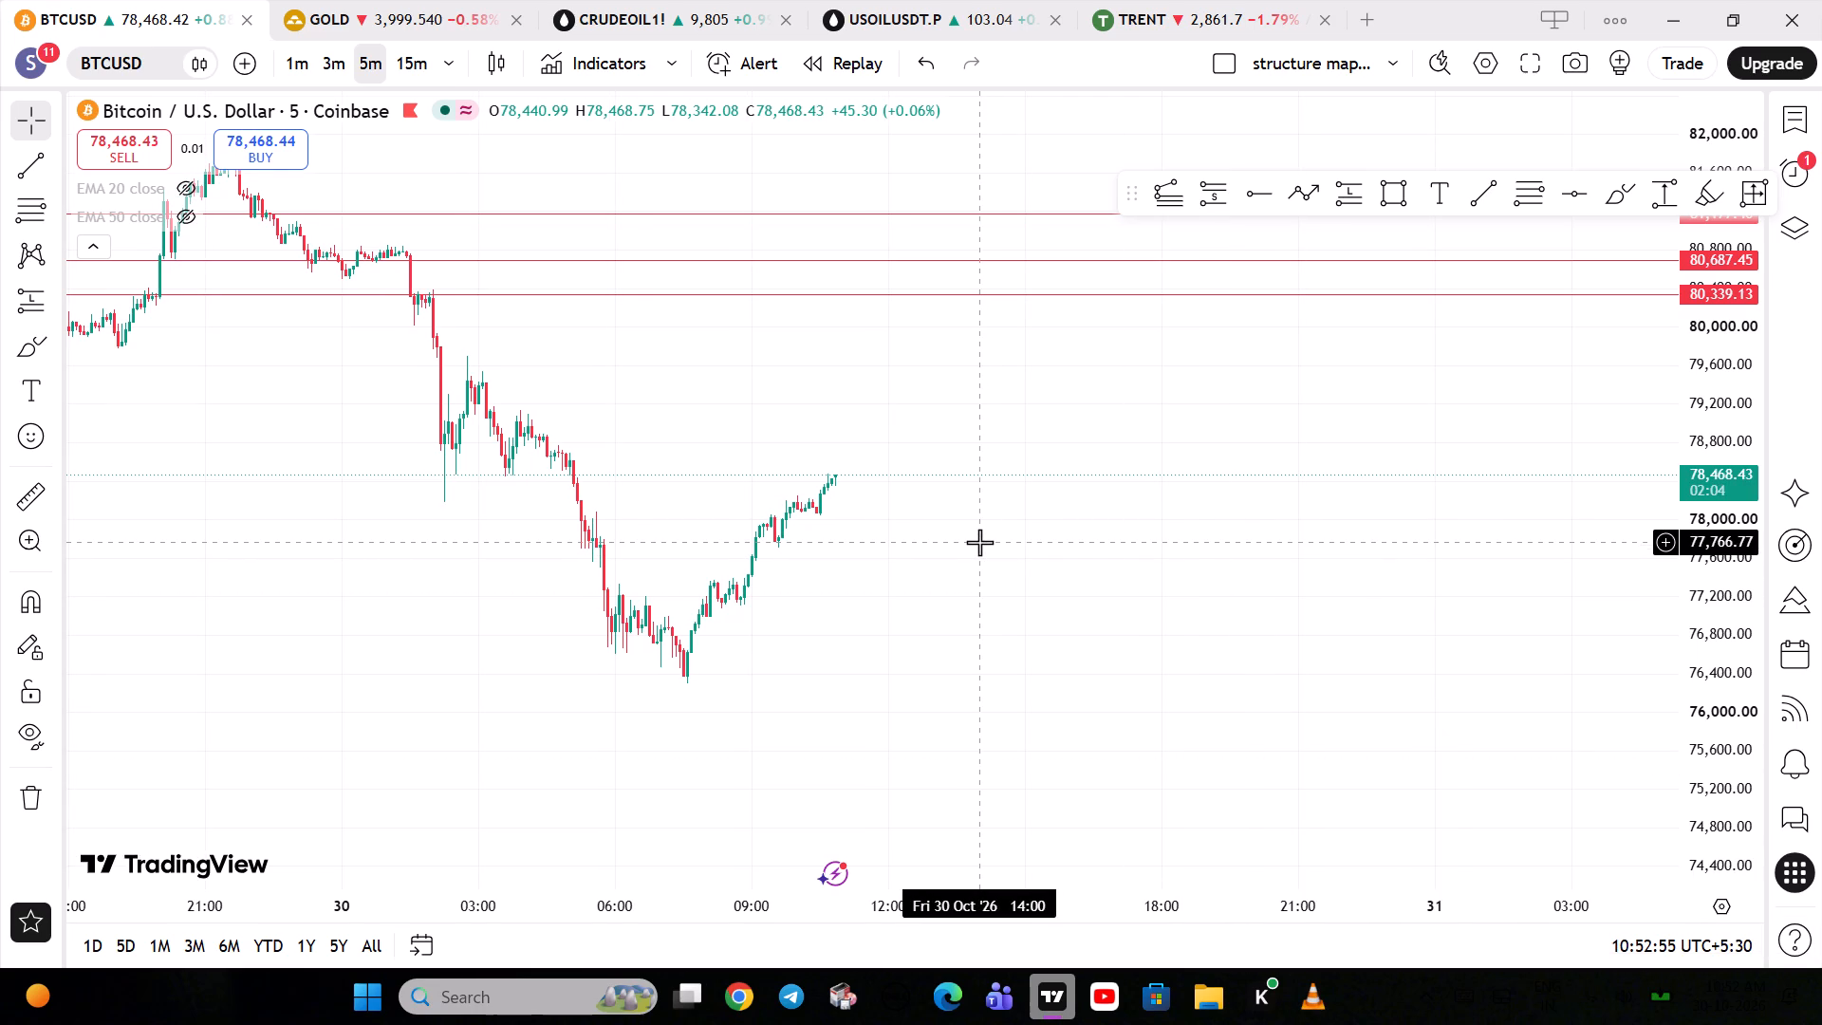
drag(979, 542, 1100, 659)
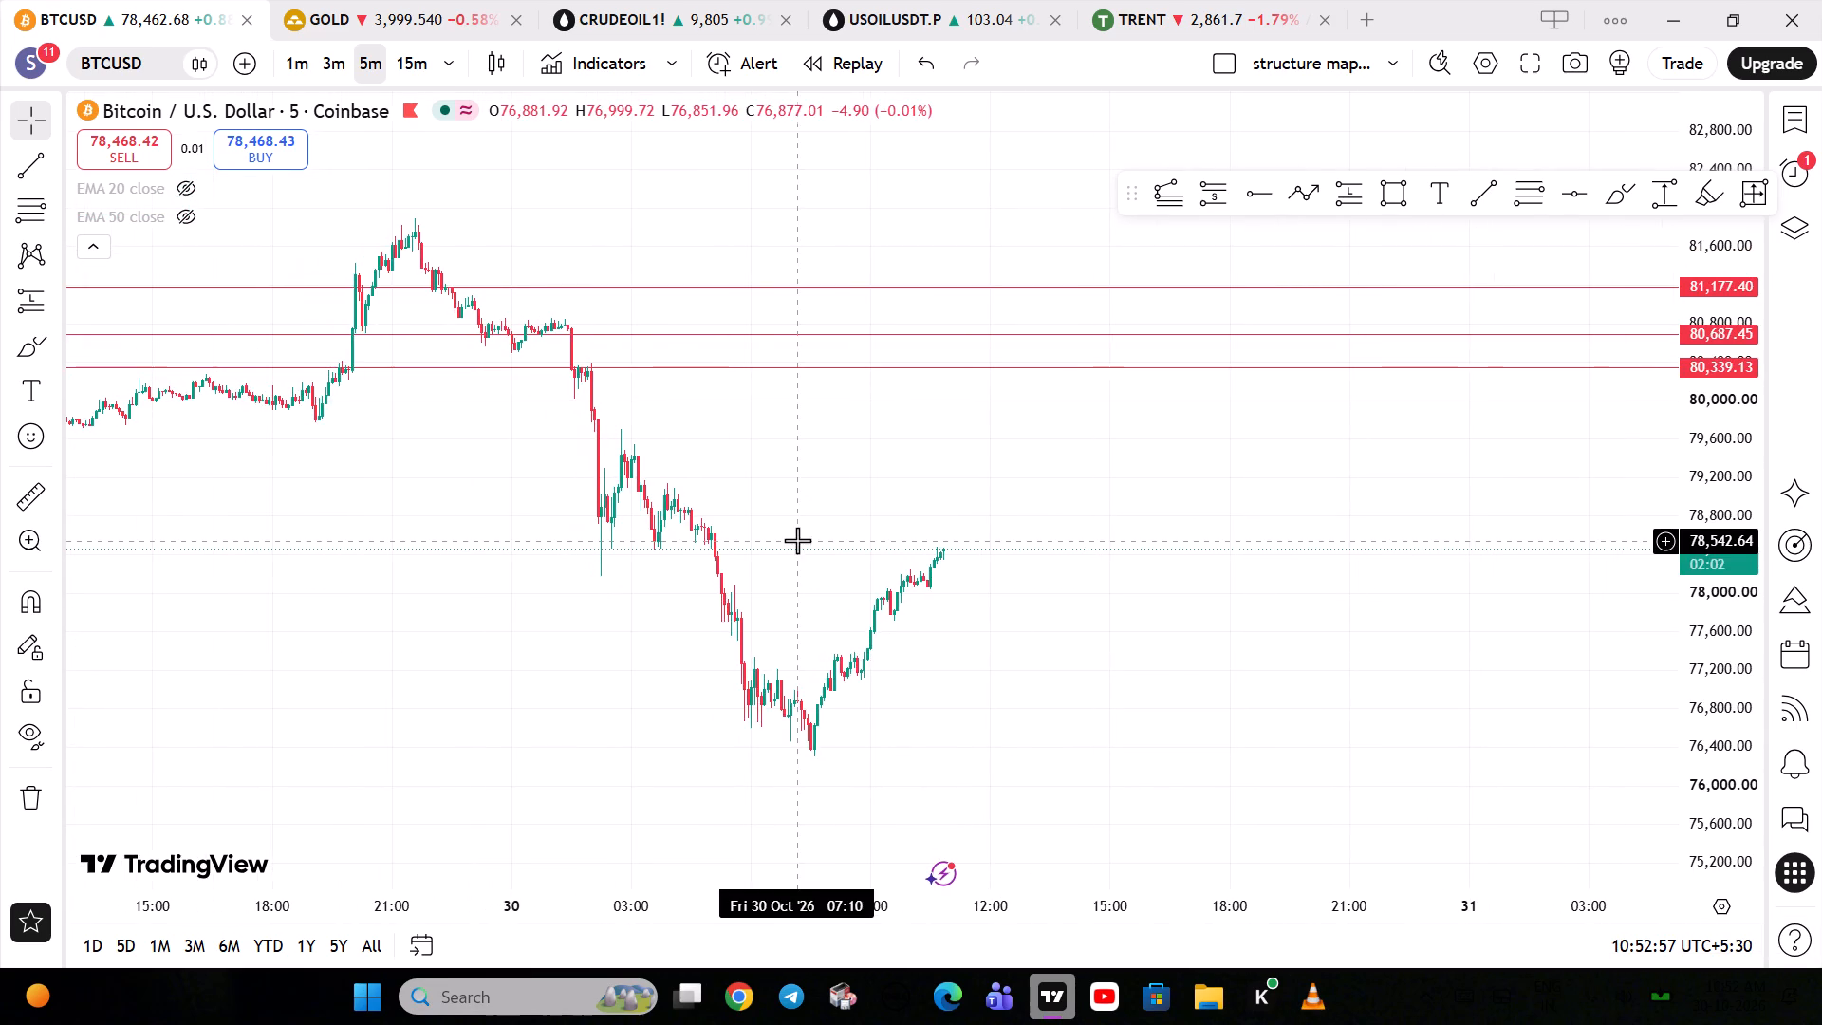
drag(797, 540, 911, 566)
drag(723, 472, 773, 494)
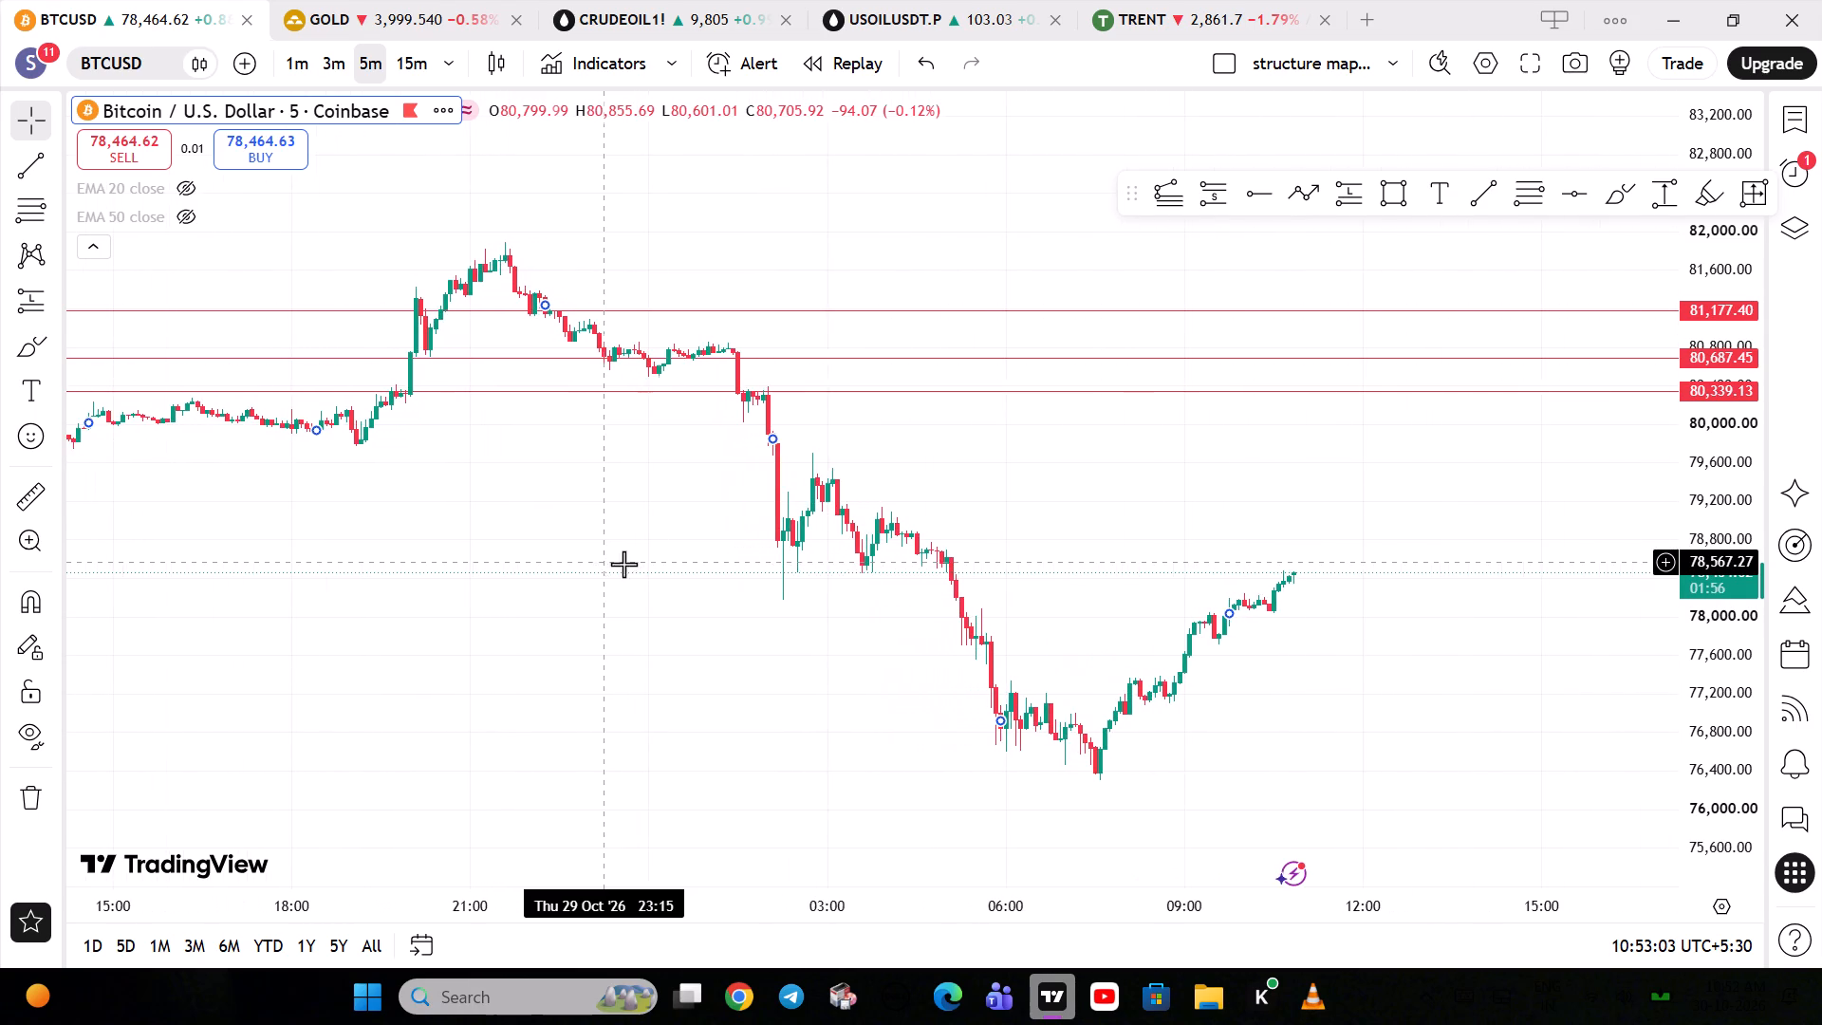
drag(1142, 664, 604, 505)
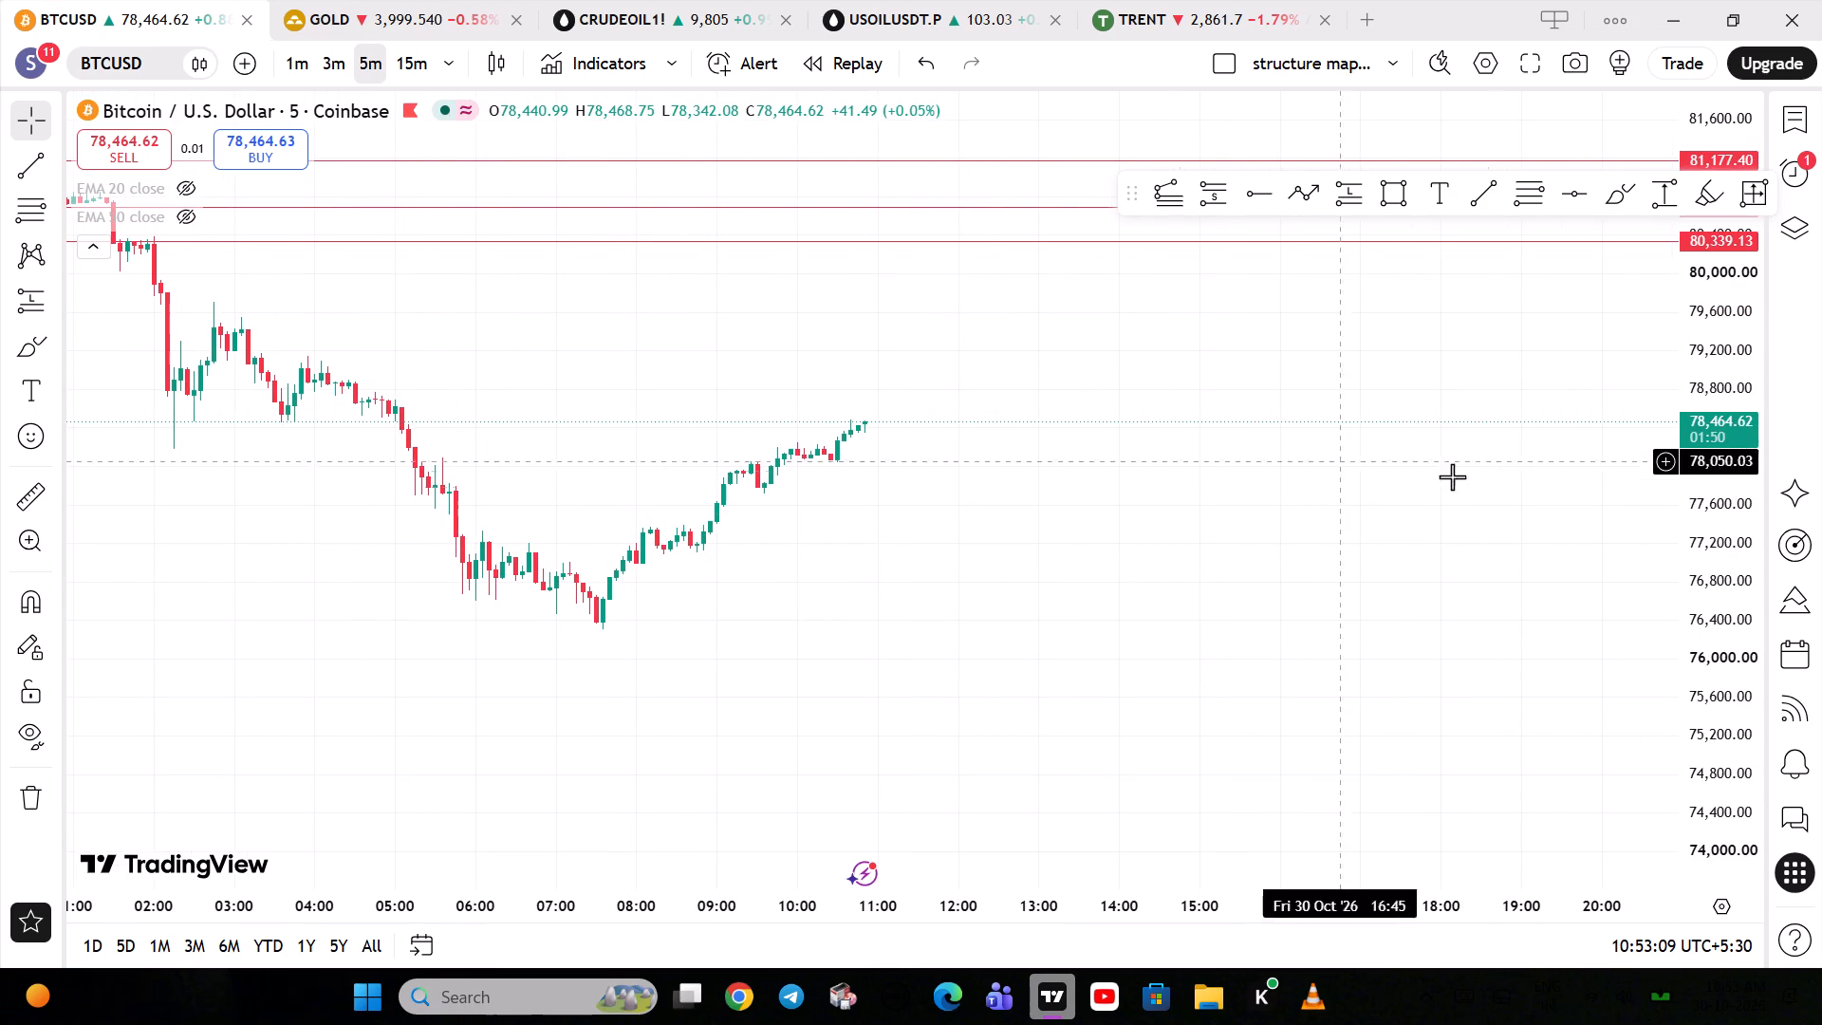
Draw a Fibonacci retracement on the 30 October Bitcoin pullback, from about 78,062 at 09:00 down to about 77,729 at 13:05.
drag(1682, 742, 1646, 426)
drag(1195, 437, 1044, 486)
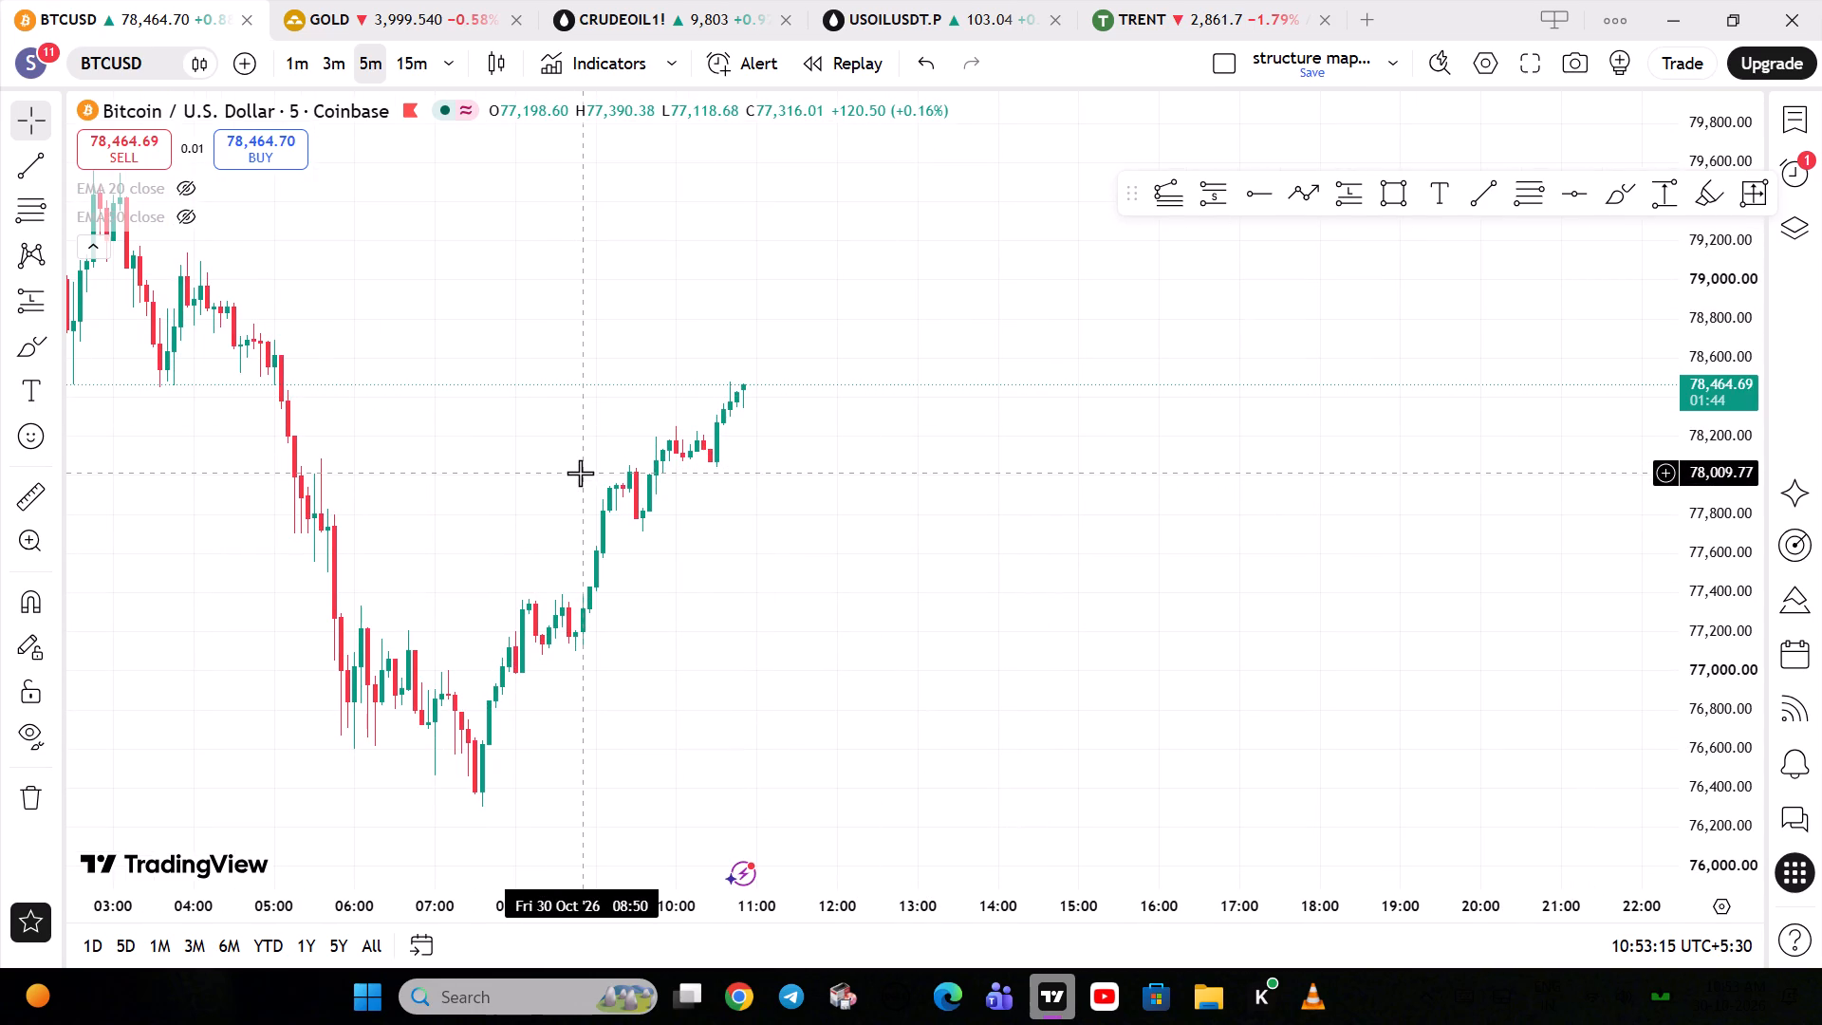
drag(1729, 737, 1672, 350)
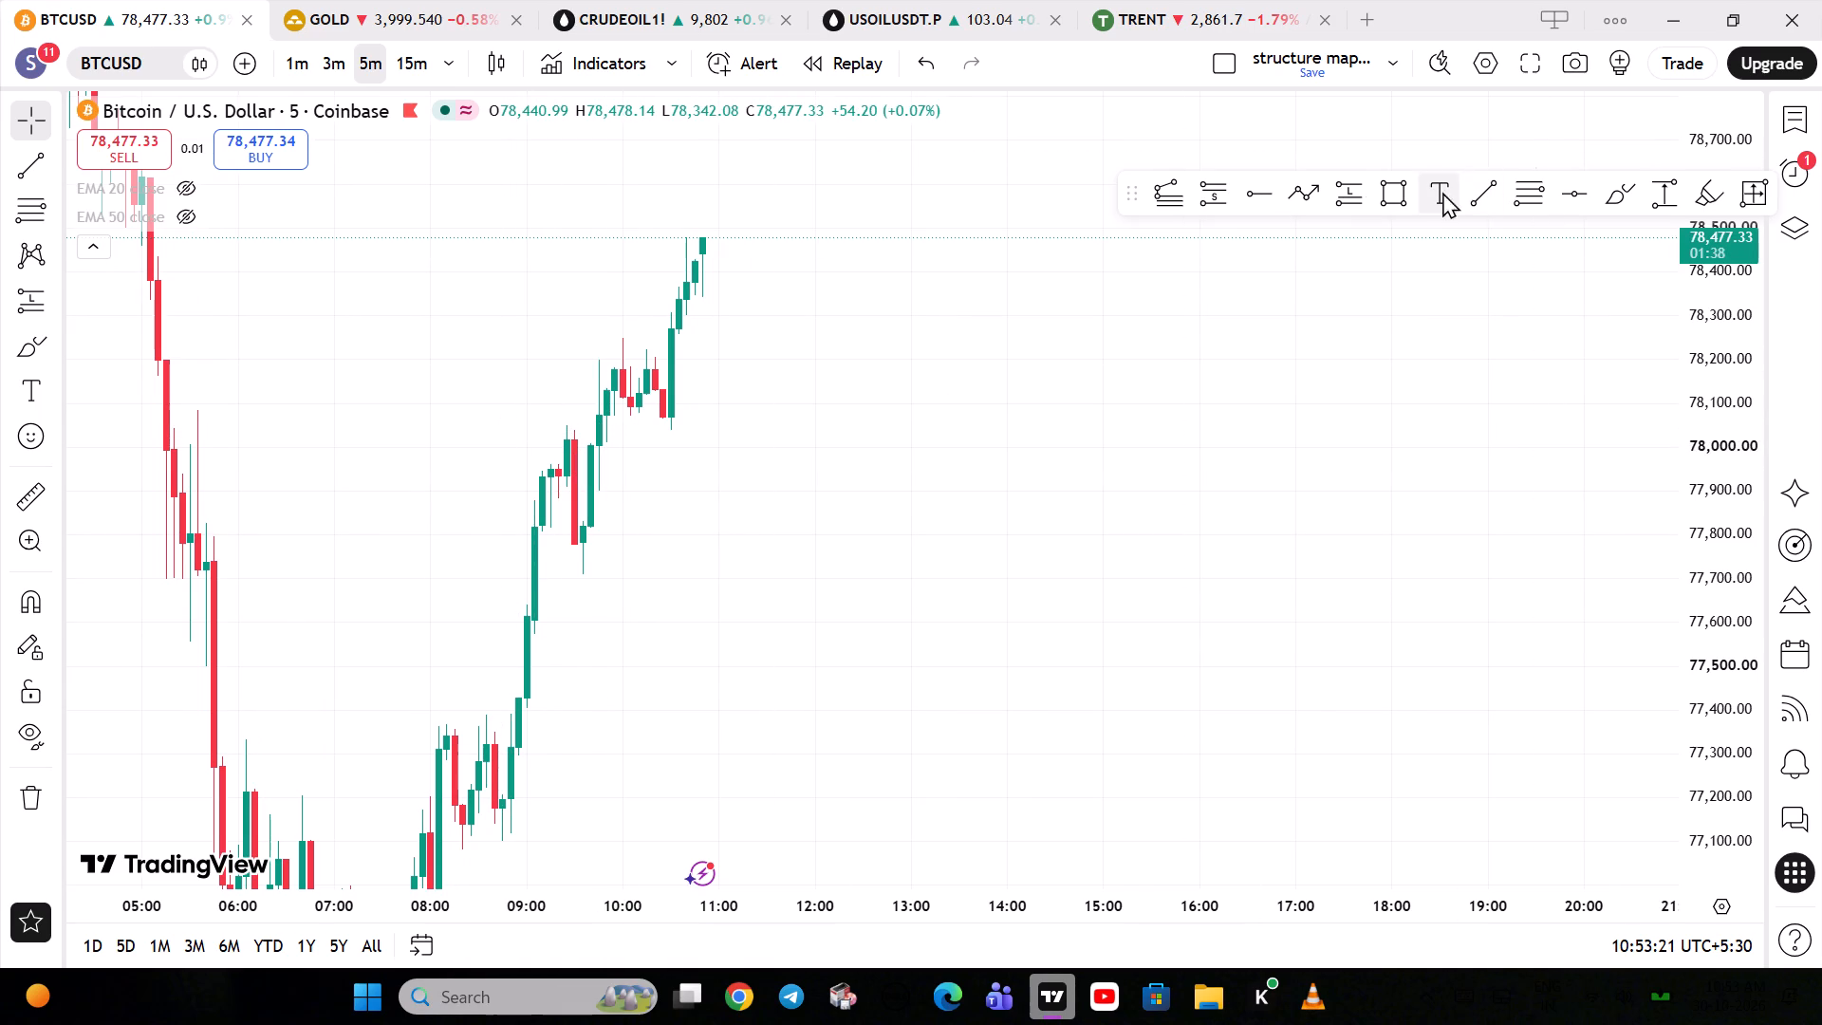
click(1548, 176)
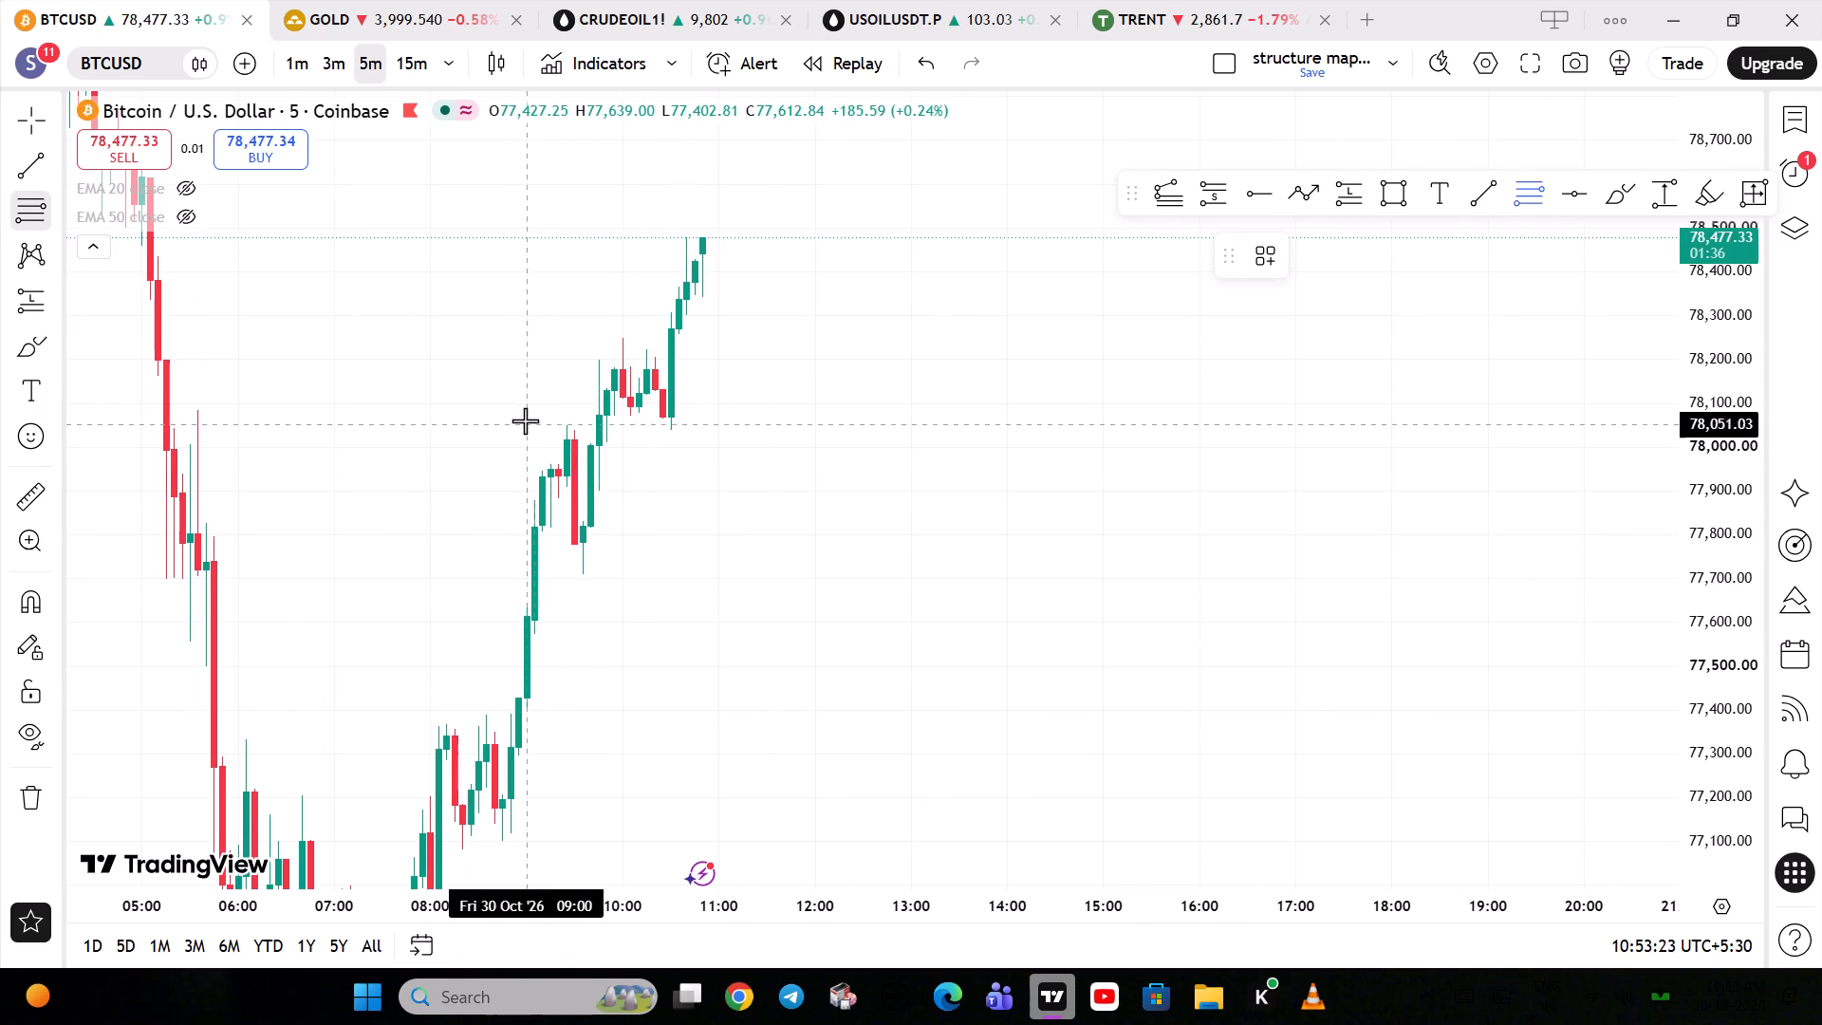
drag(525, 419, 918, 566)
click(918, 566)
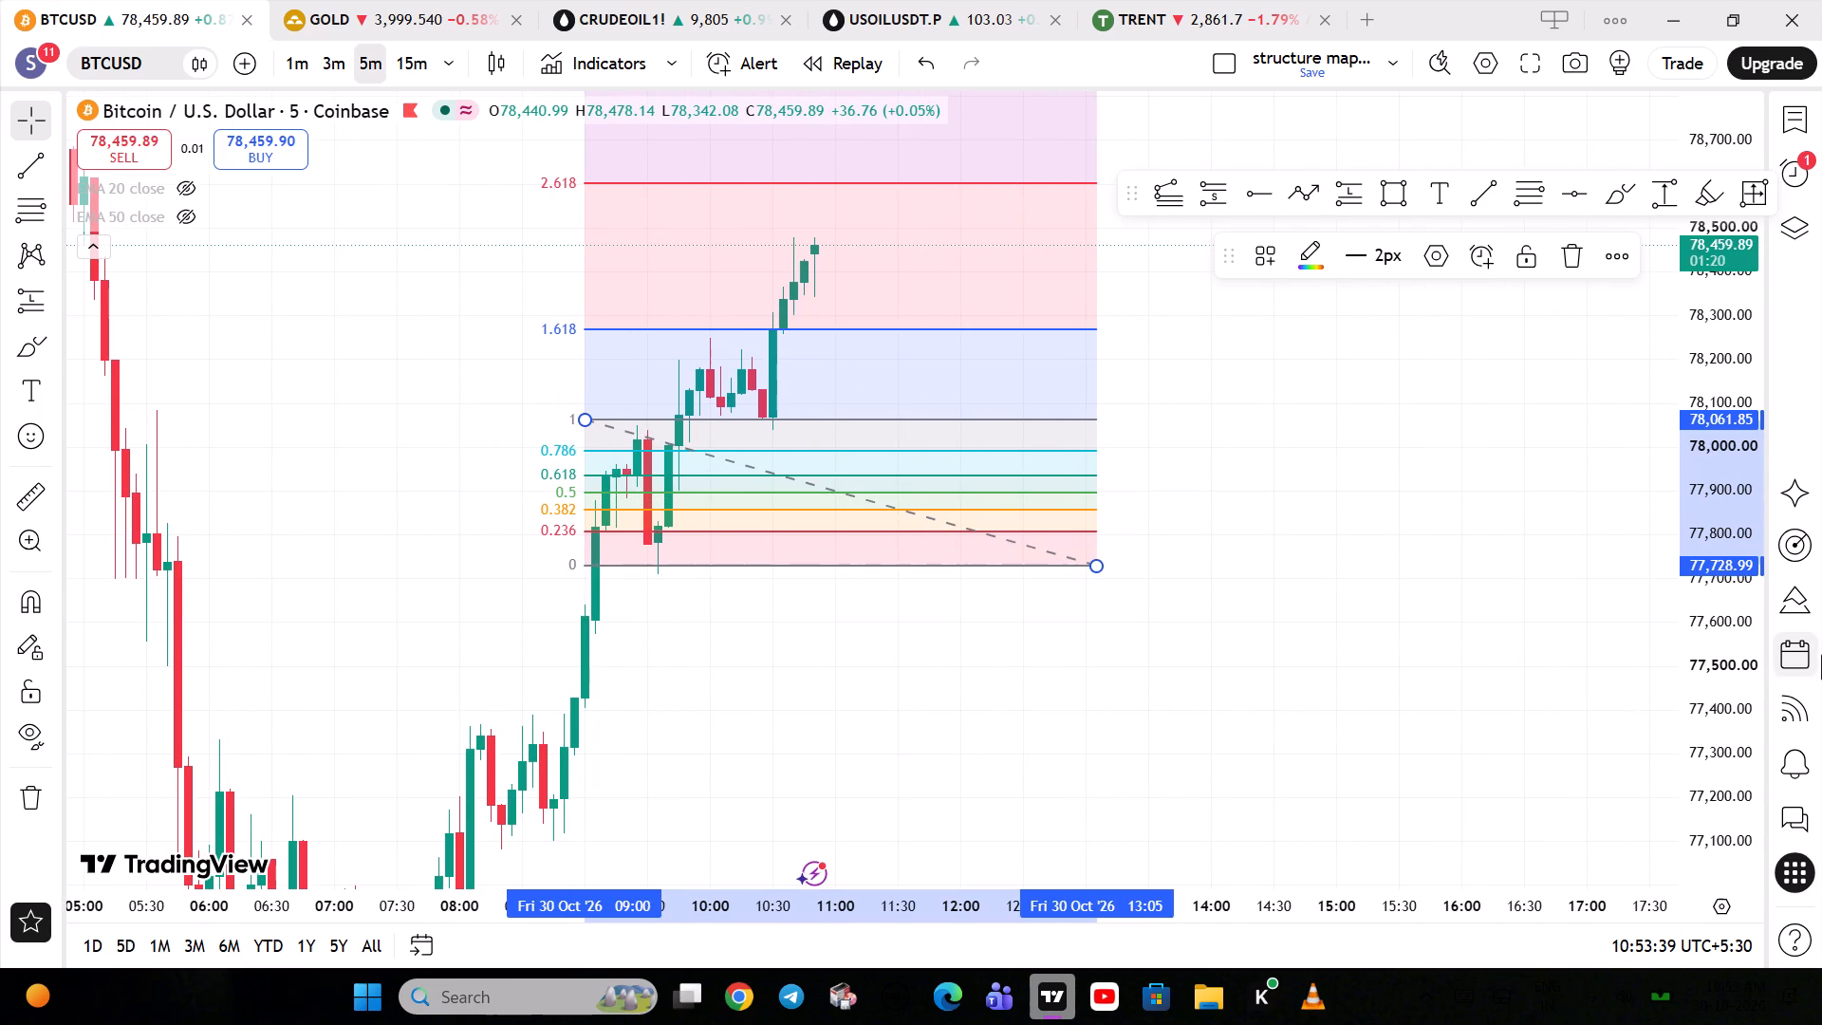
Move the Bitcoin Fibonacci retracement's upper anchor to about 78,044 at 08:50 on 30 October.
drag(1748, 727, 1615, 467)
drag(1277, 402, 1313, 524)
double_click(544, 422)
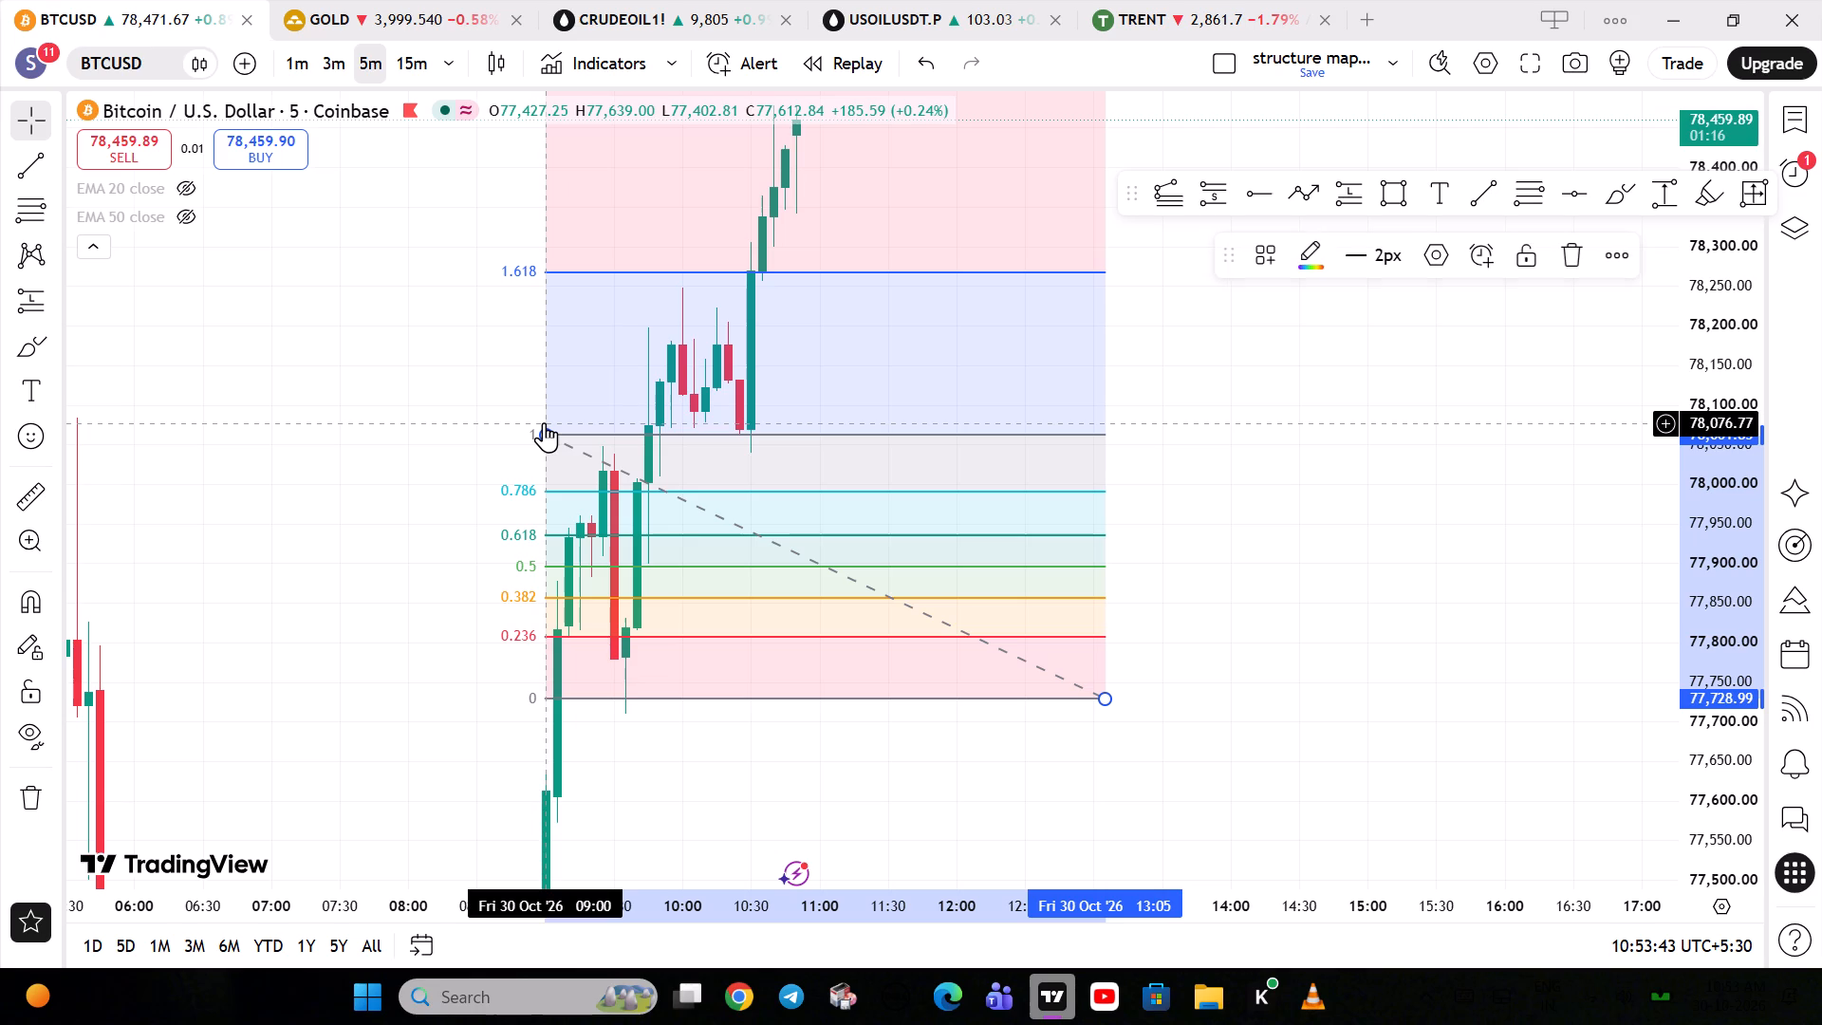
drag(548, 443, 520, 449)
click(1136, 914)
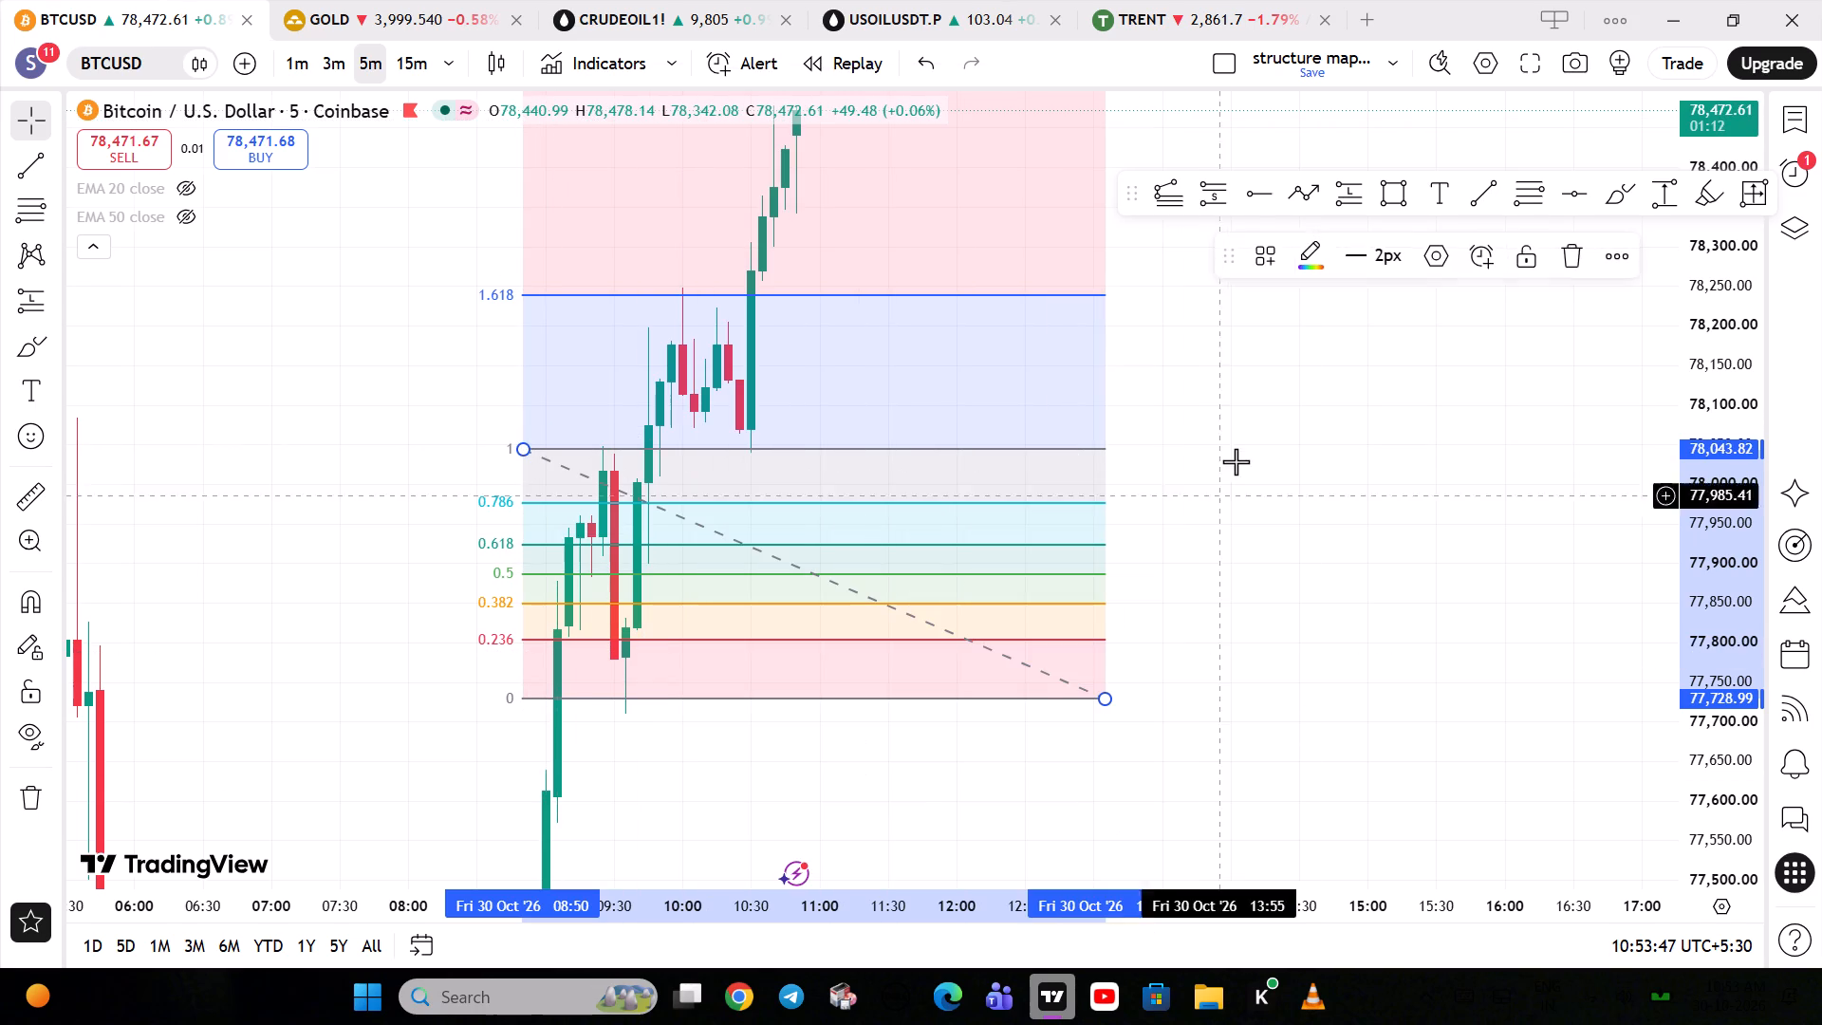
Examine Bitcoin's latest candles against the Fibonacci levels, including the 1.618 and 2.618 extensions.
drag(1236, 460, 1128, 530)
drag(1232, 503, 1128, 560)
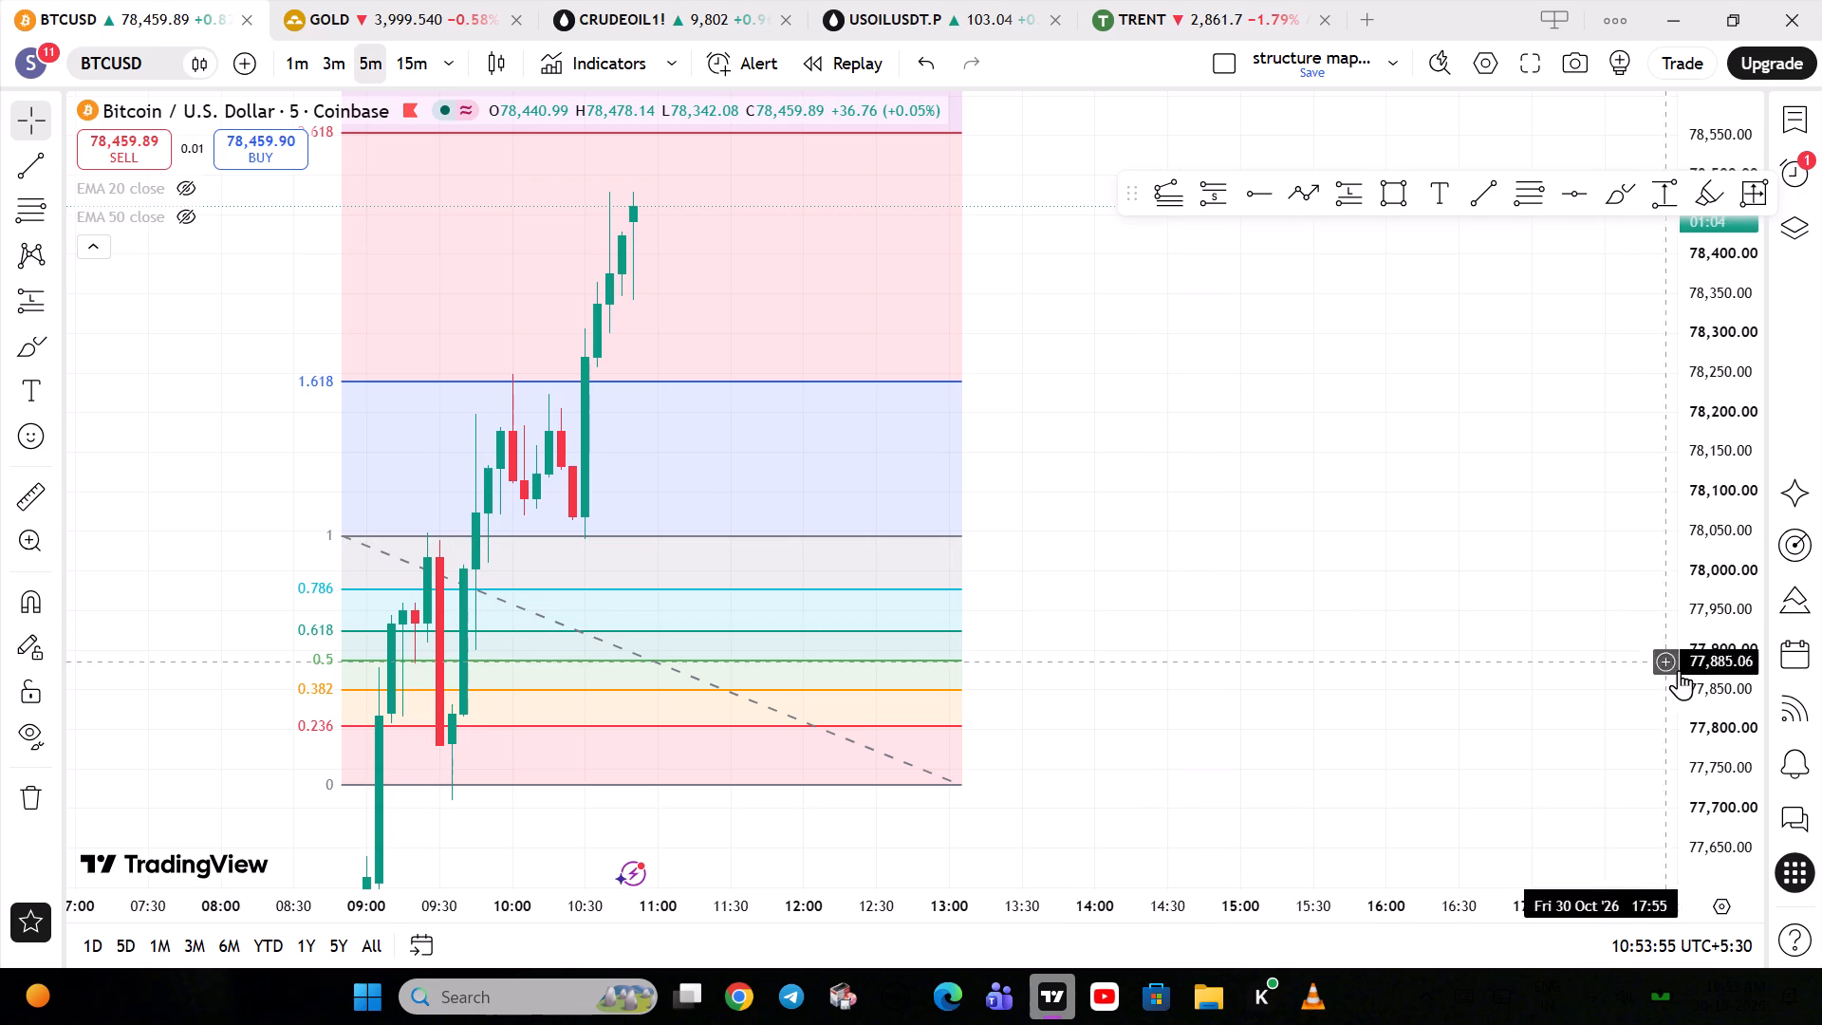
drag(1739, 749, 1739, 726)
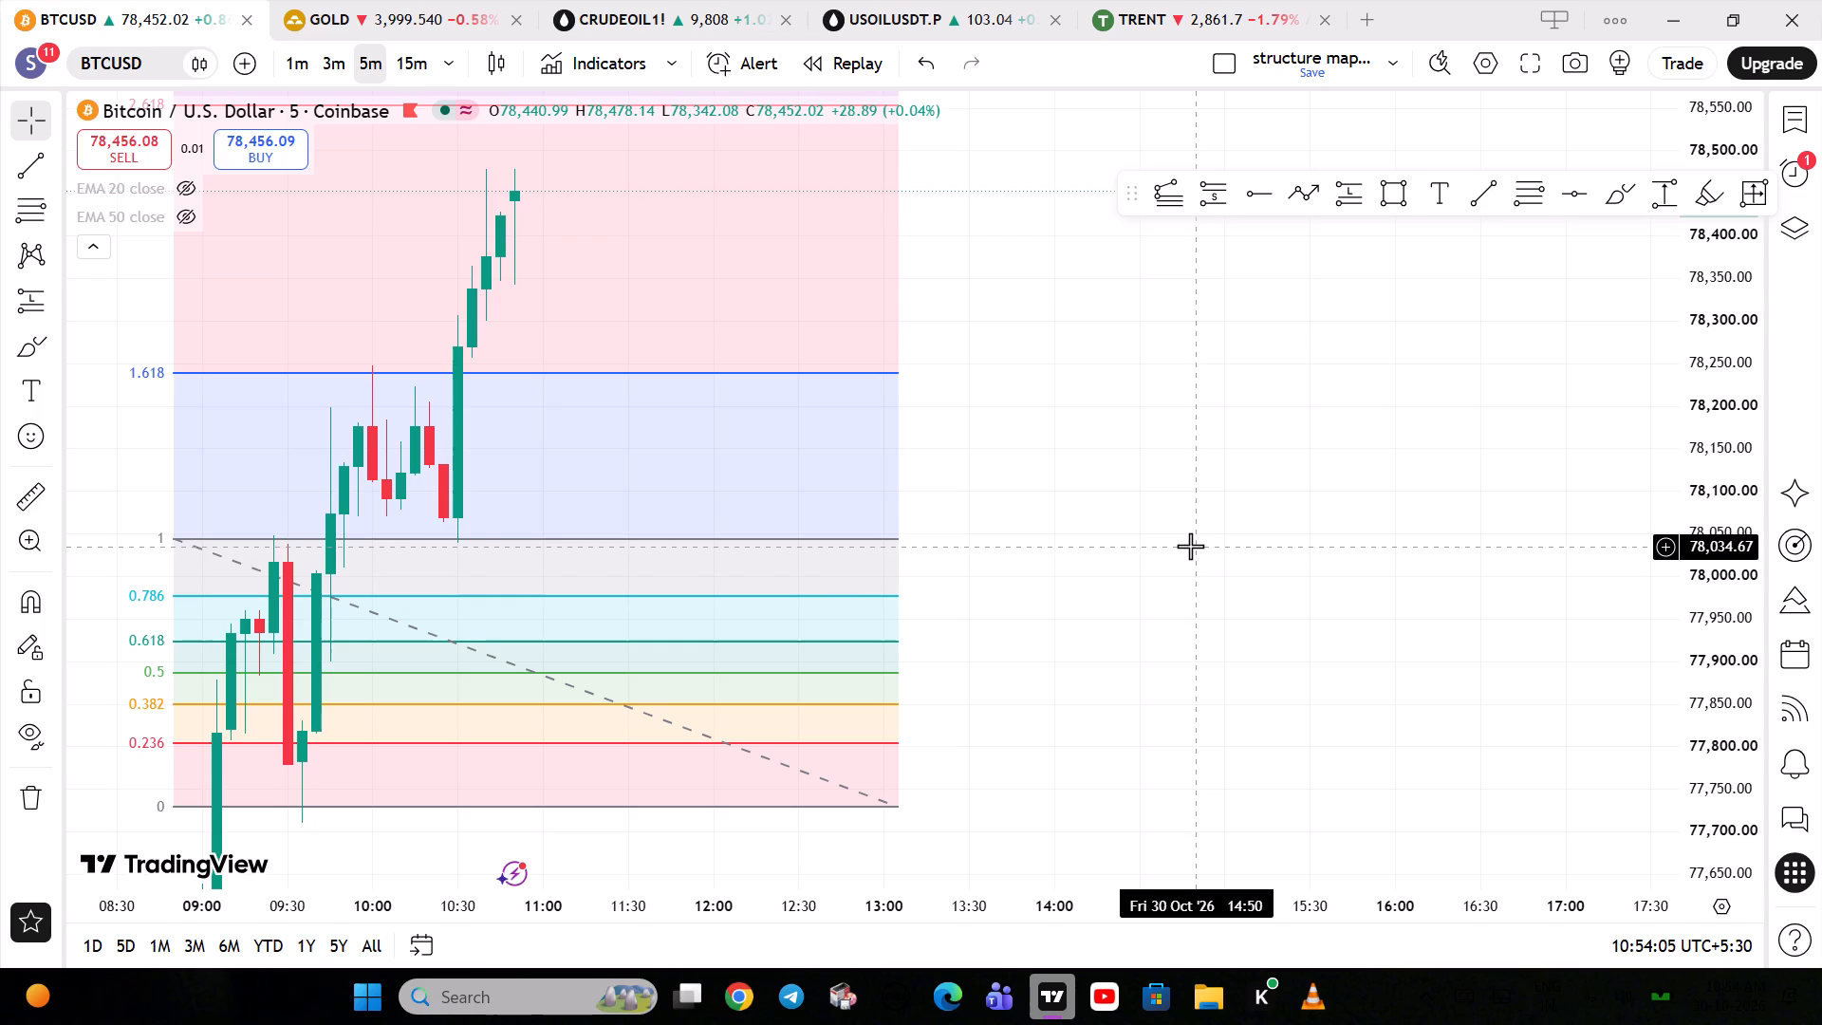
drag(1730, 353, 1717, 423)
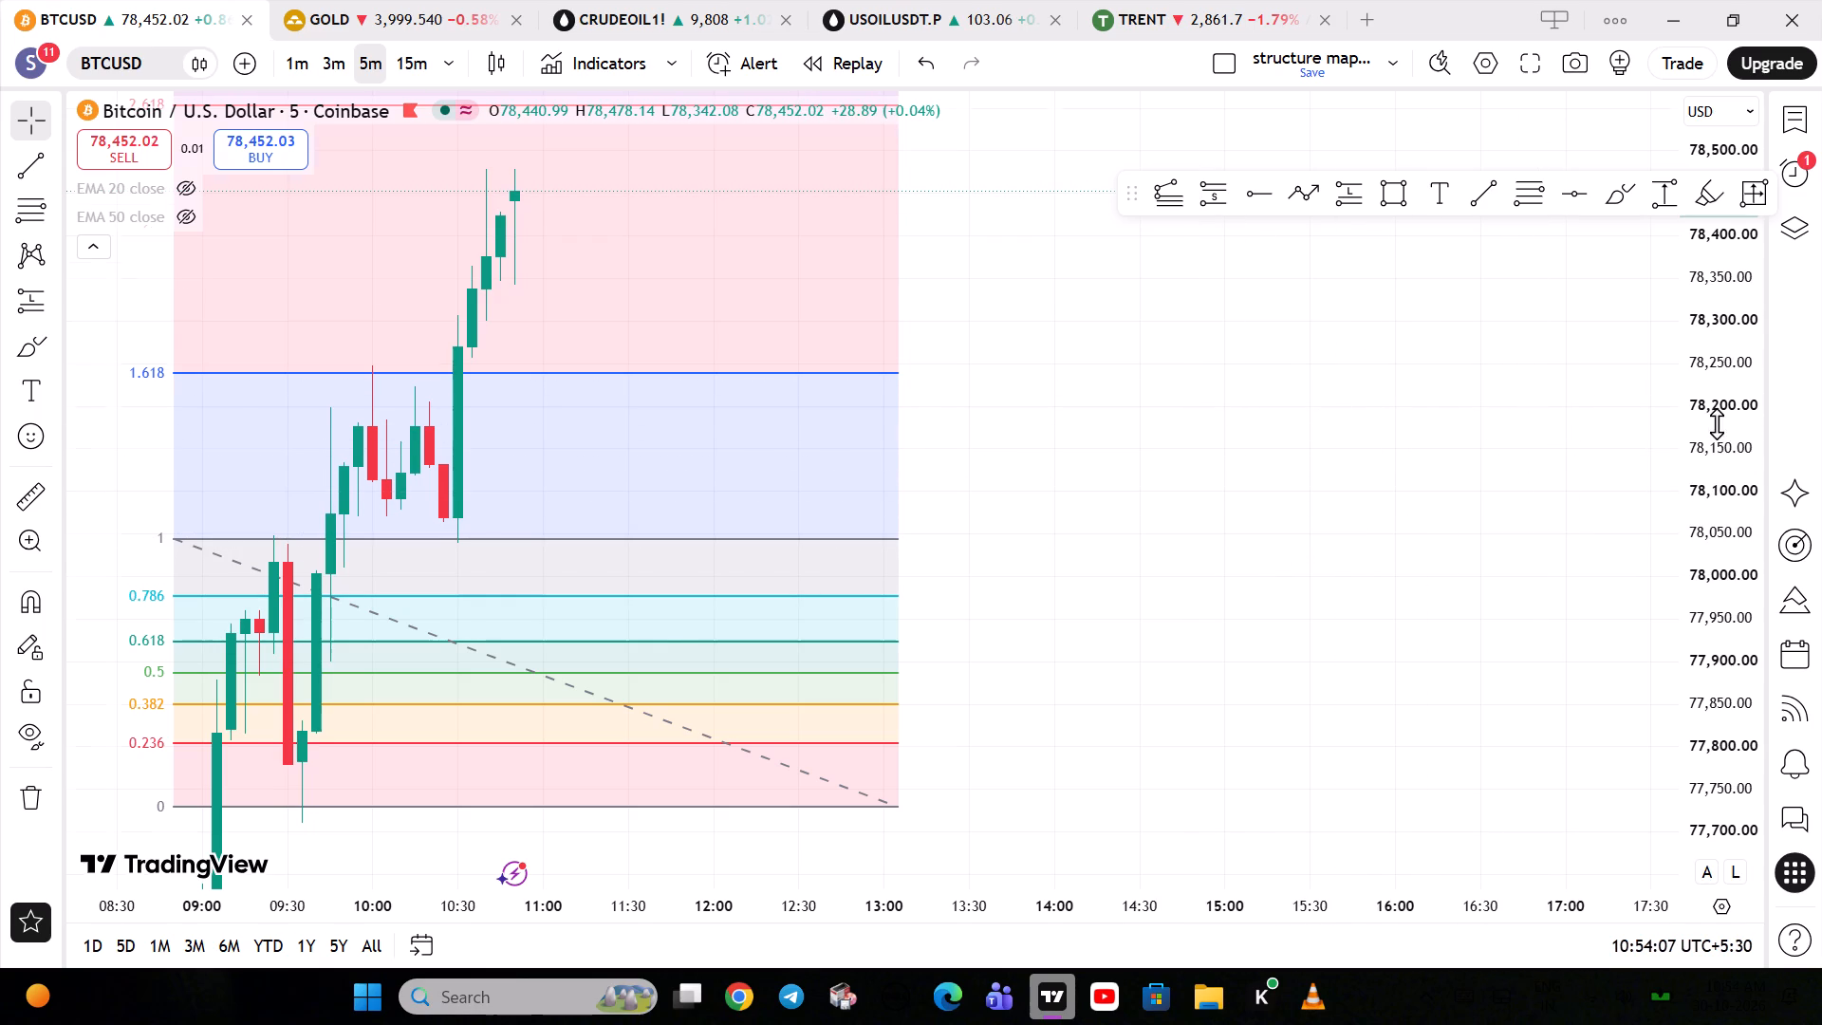
drag(1717, 423, 1665, 637)
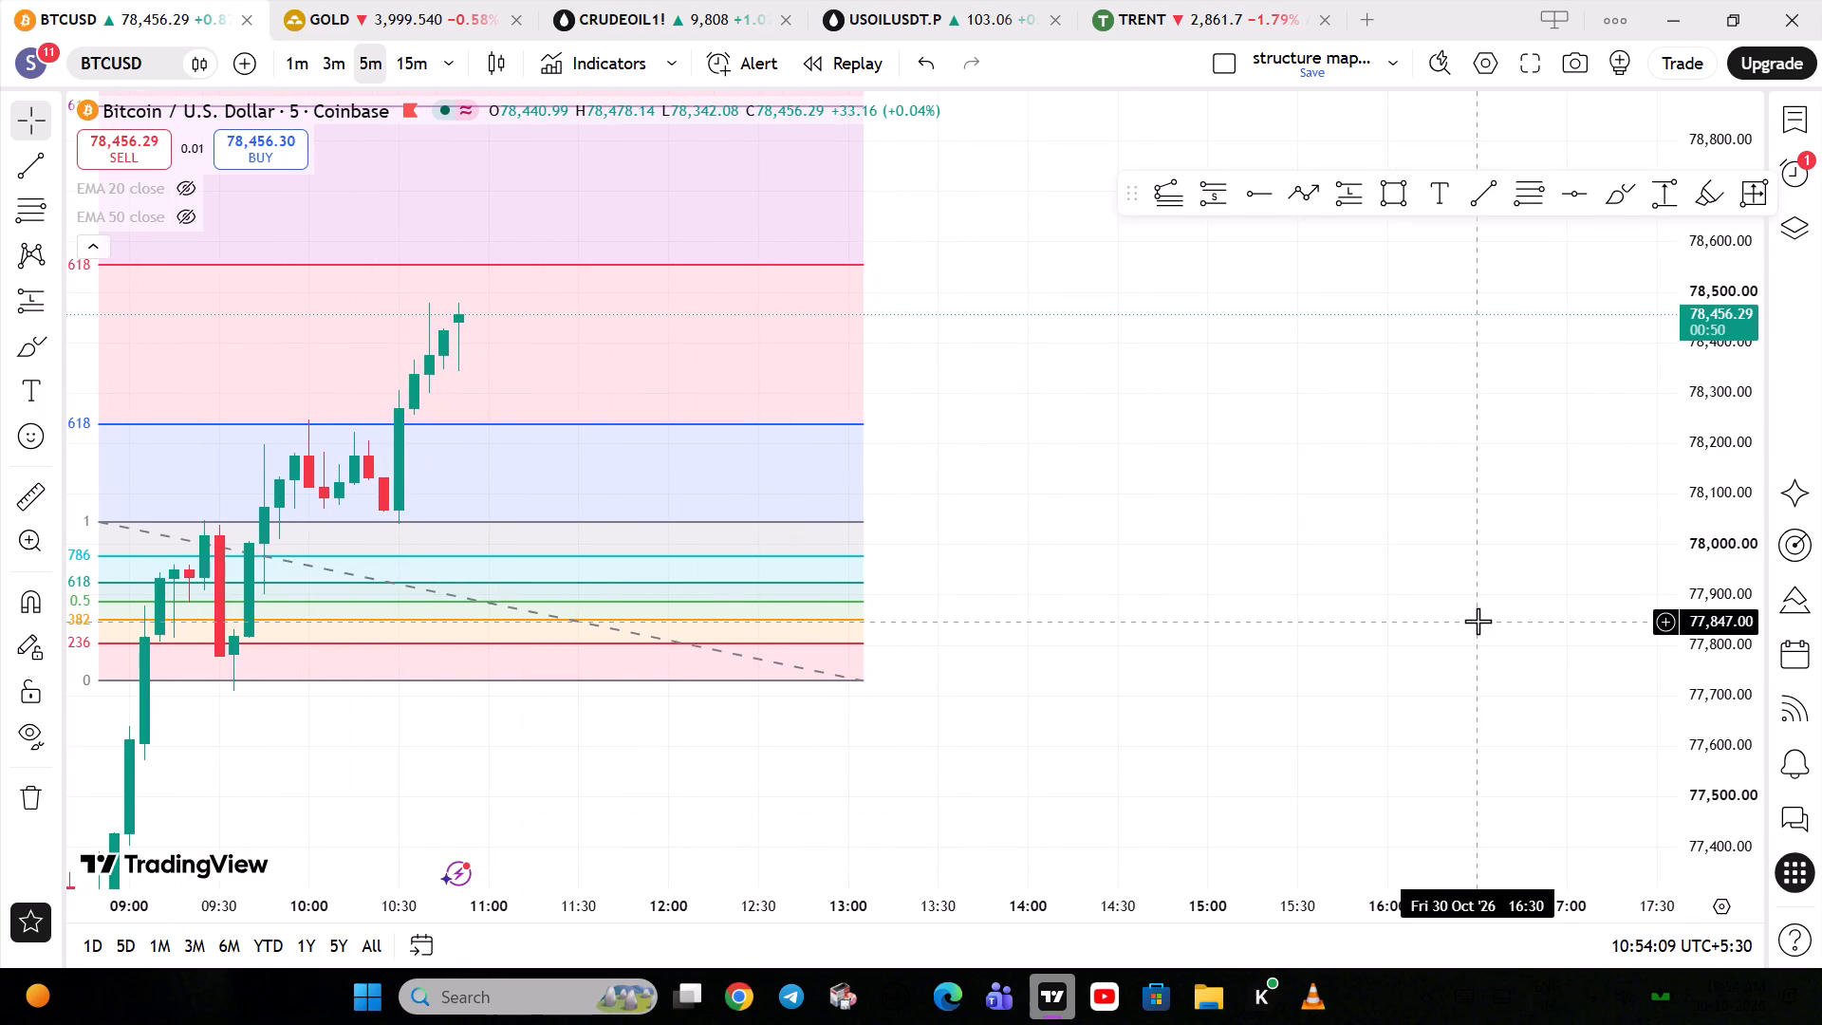